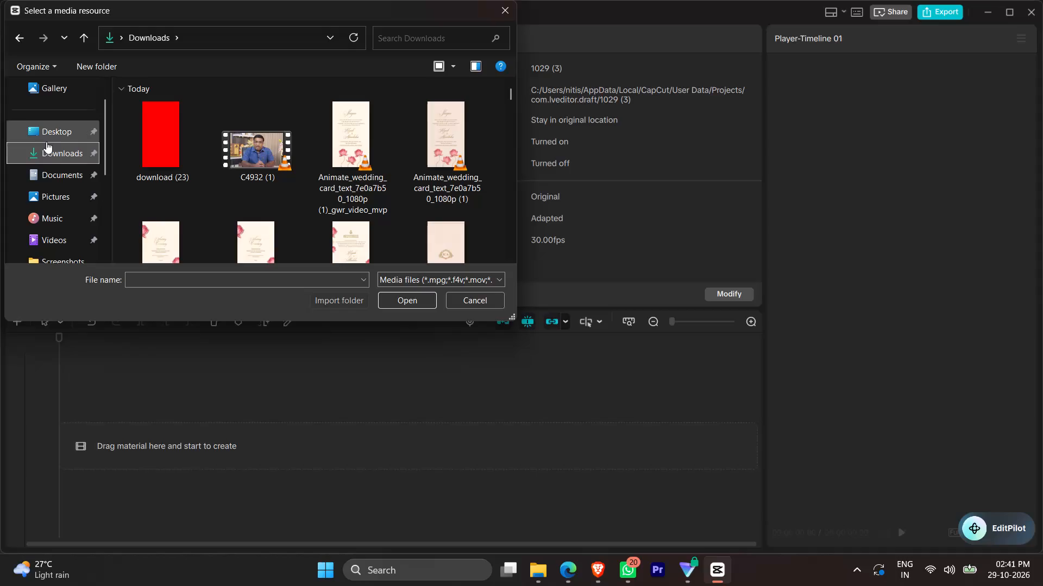
Import the C4932 (1) video from Downloads and place it at the start of the timeline.
double_click(268, 141)
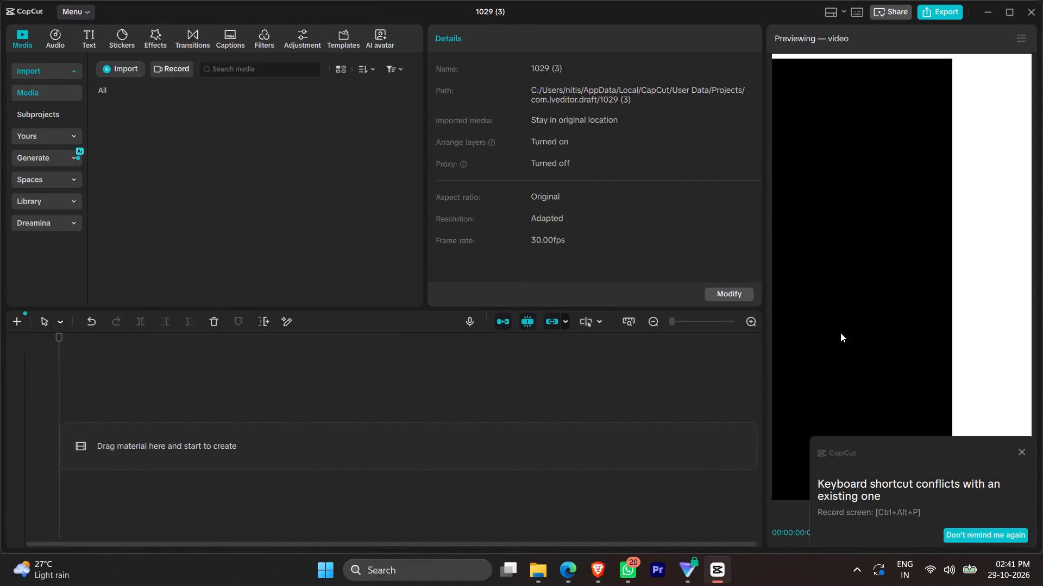
left_click(1022, 453)
left_click_drag(120, 123, 158, 288)
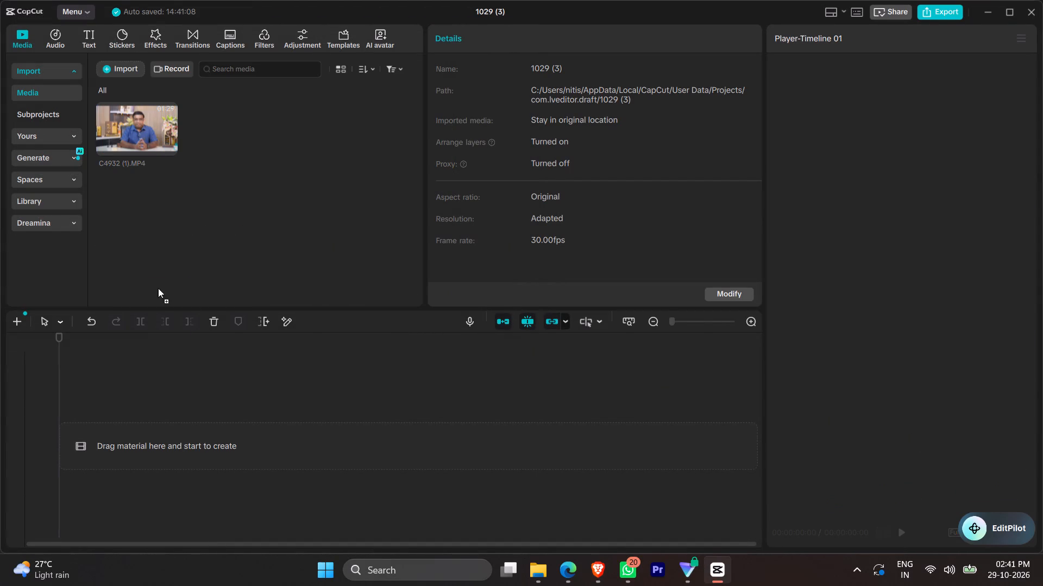
left_click_drag(158, 288, 111, 423)
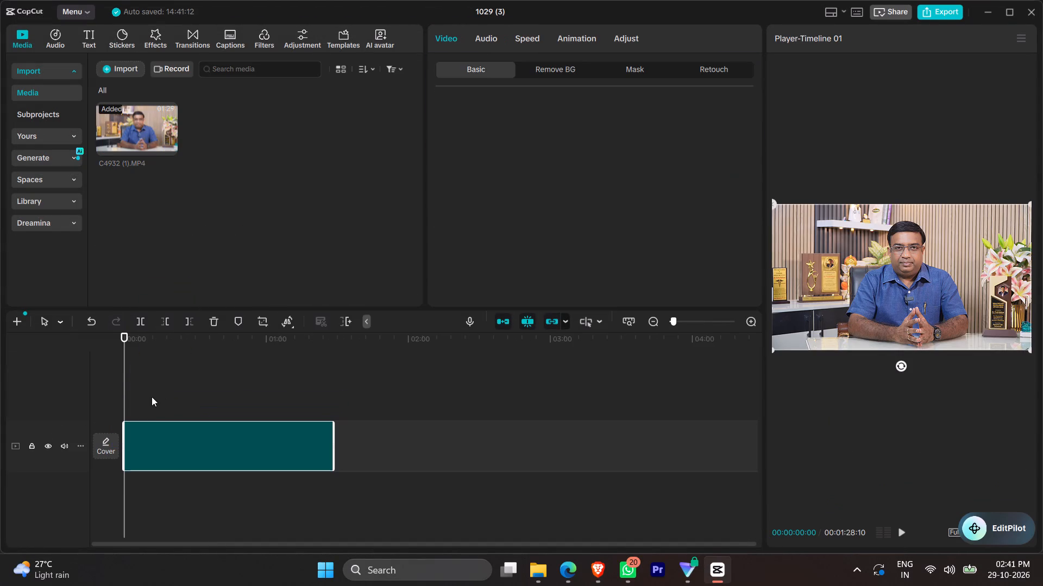
Move the floating EditPilot widget off the player controls and set the project's aspect ratio to 9:16.
left_click_drag(992, 532, 296, 35)
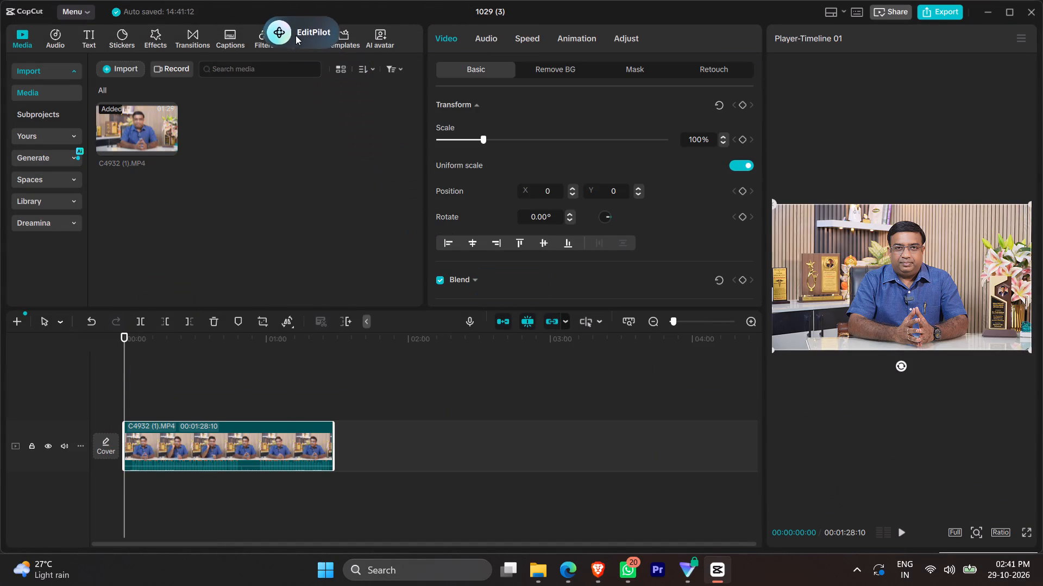
left_click_drag(296, 35, 287, 18)
left_click(999, 533)
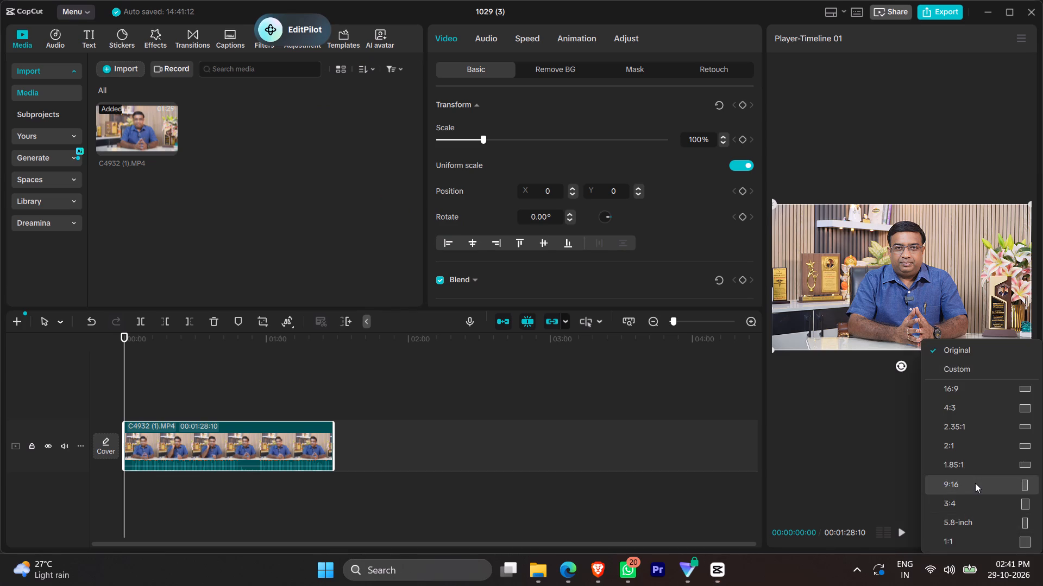
left_click(975, 486)
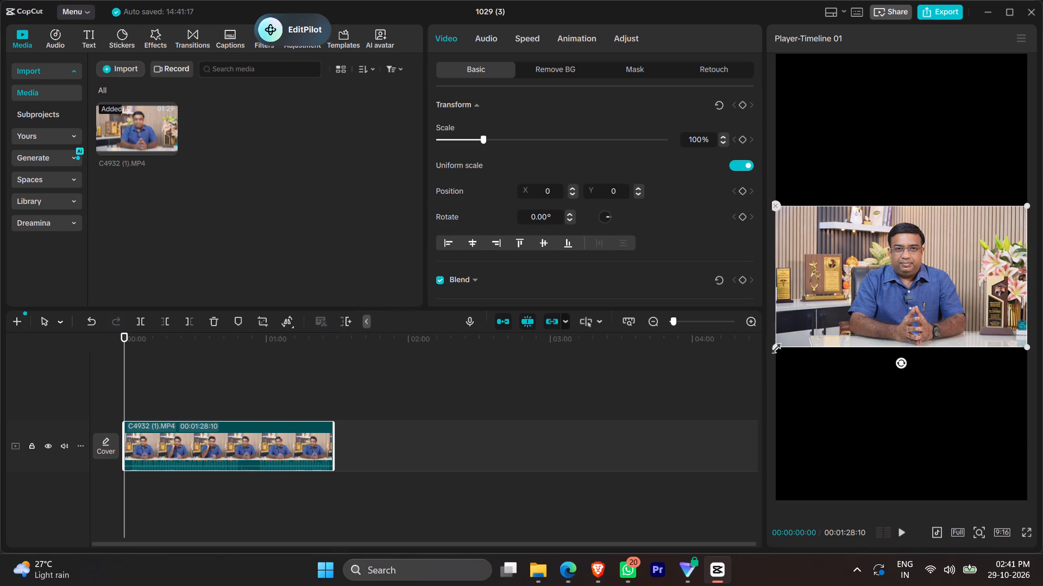
Enlarge the clip to about 316% to fill the vertical frame and shift it horizontally to about X -137.
left_click_drag(776, 346, 535, 506)
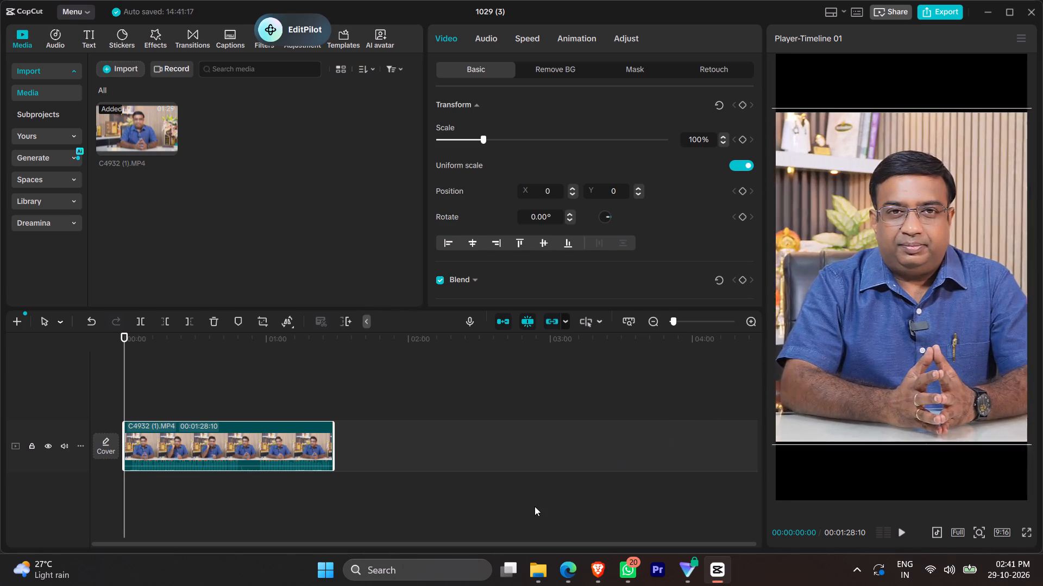
left_click_drag(535, 506, 384, 553)
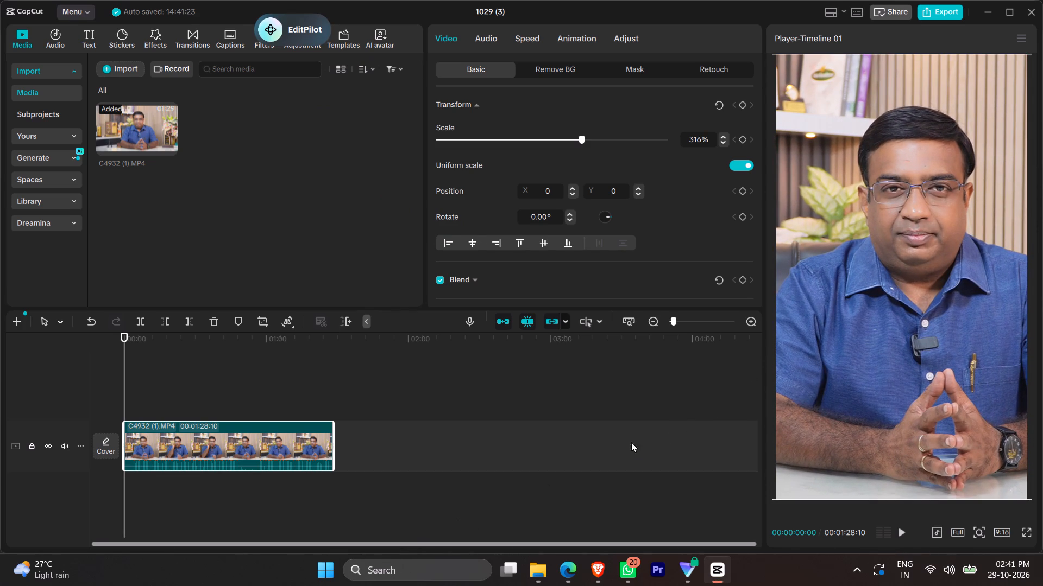
left_click_drag(951, 275, 935, 275)
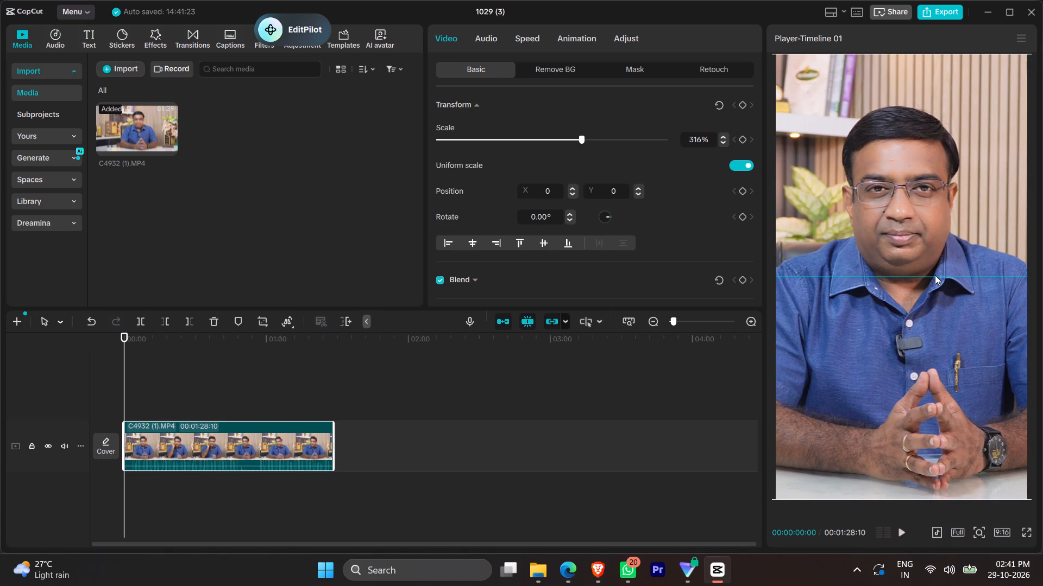
left_click_drag(935, 275, 935, 275)
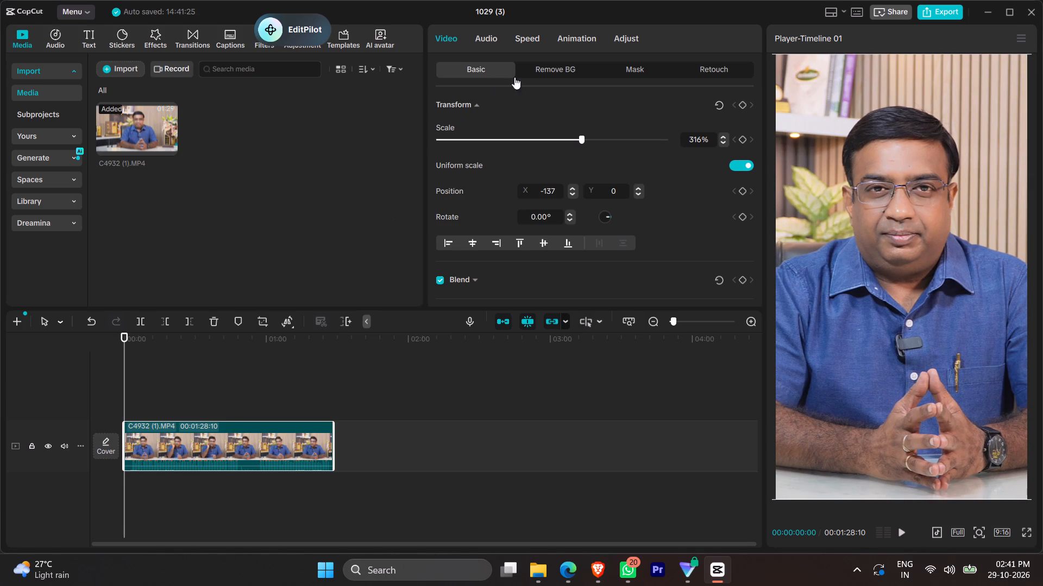
Enable Auto adjust at intensity 70 and Color correction at intensity 25 for the clip.
left_click(636, 39)
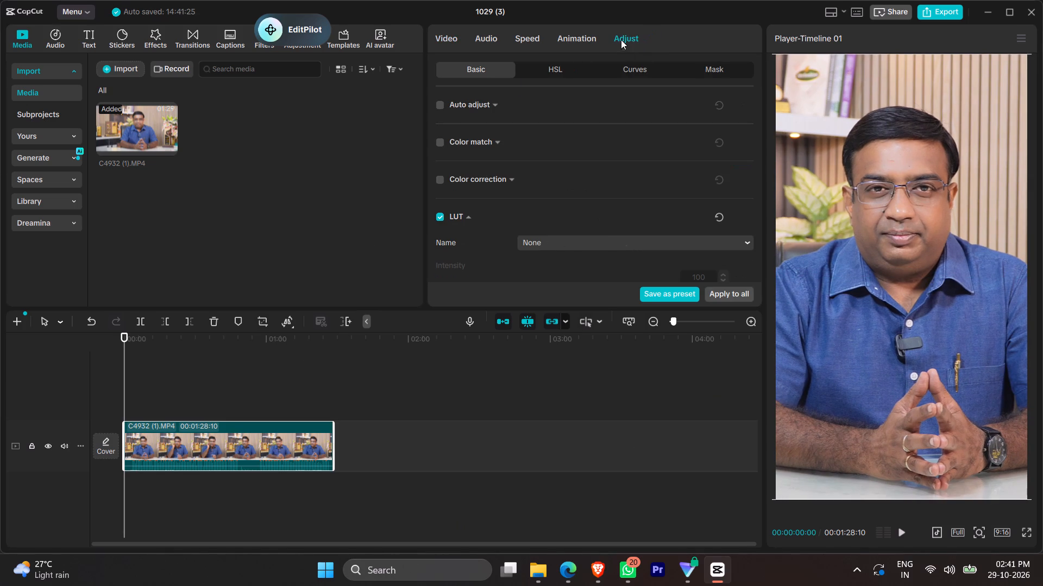
left_click(439, 106)
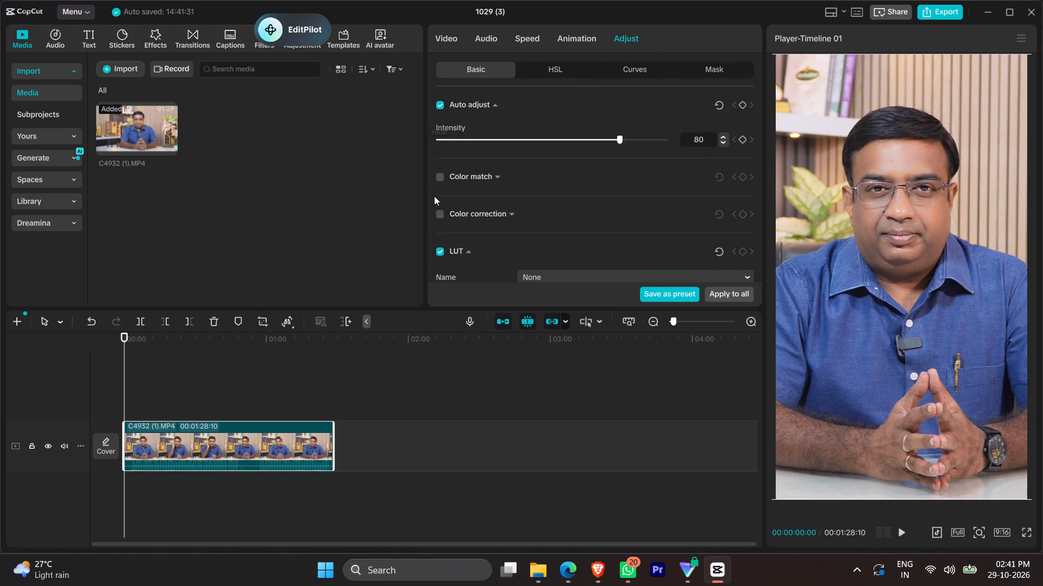
left_click(439, 213)
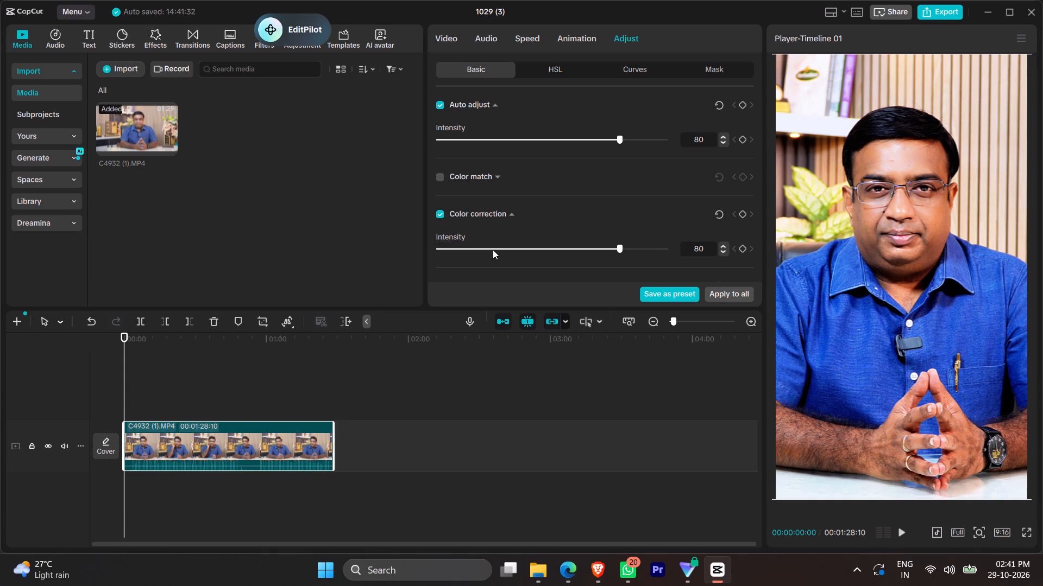
left_click(493, 250)
left_click(494, 250)
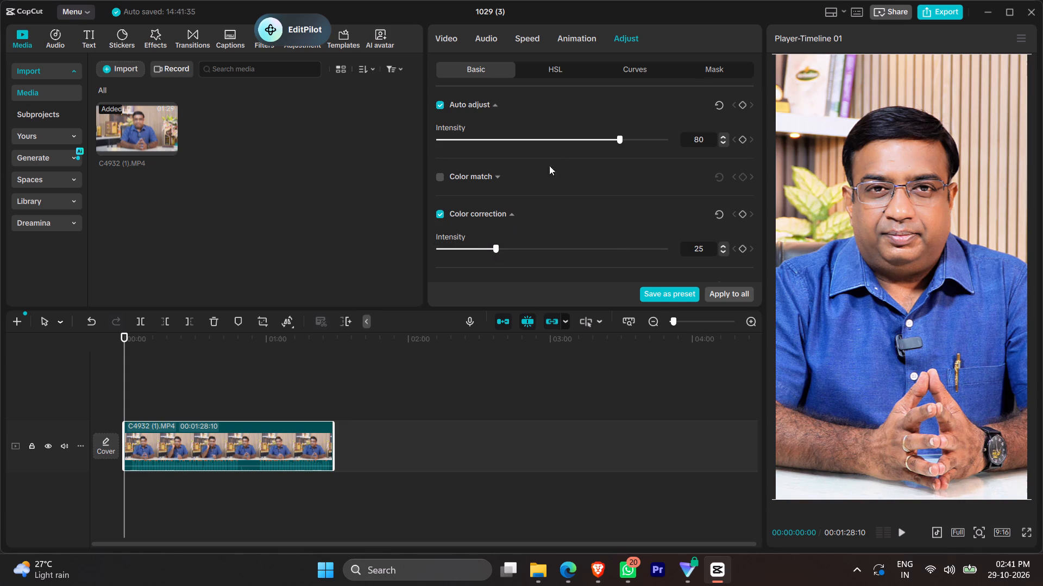
left_click(607, 138)
left_click(605, 138)
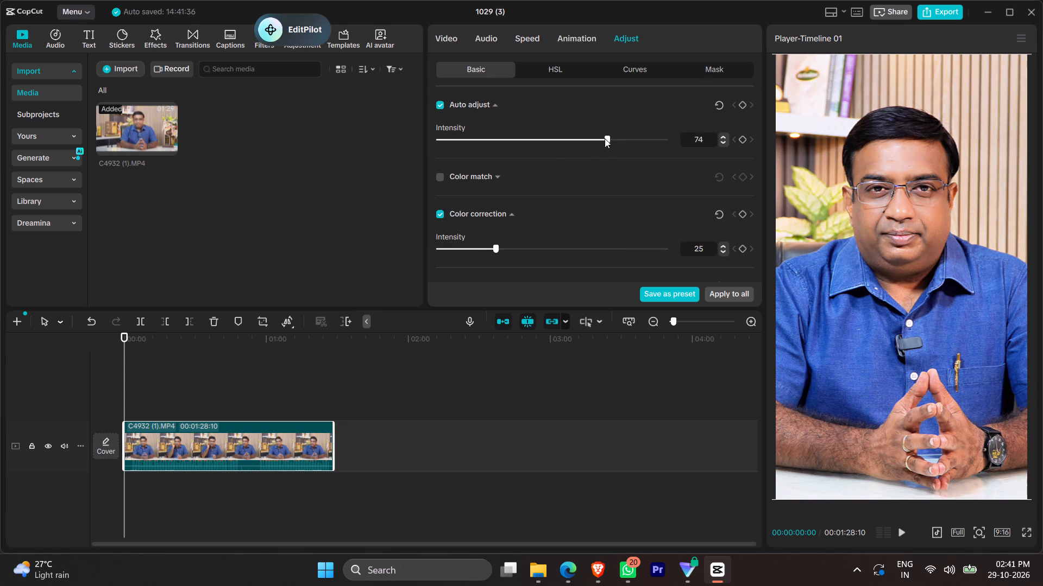
left_click(604, 138)
left_click(601, 138)
left_click(600, 139)
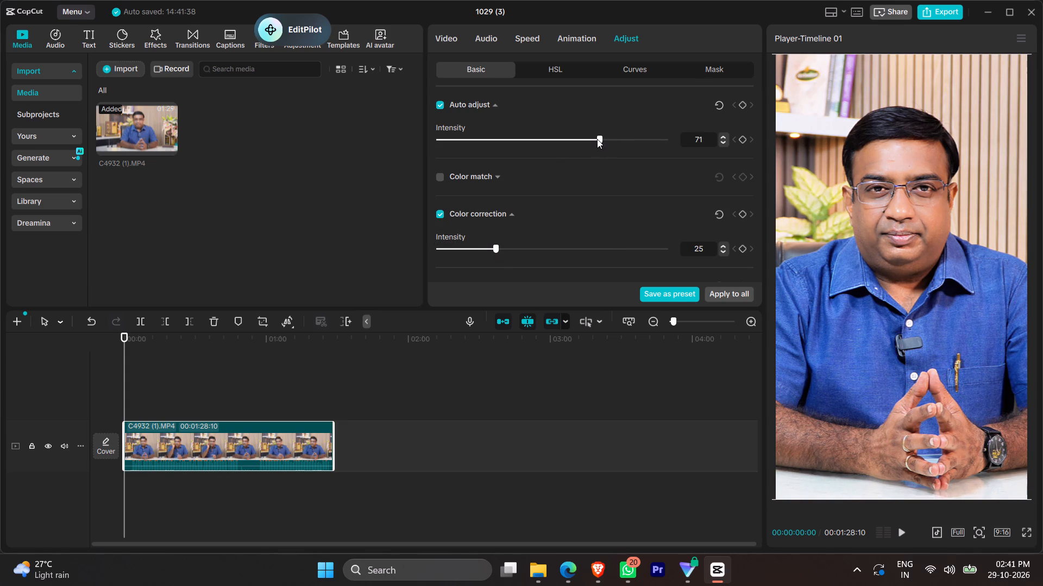
left_click(596, 139)
Raise the clip's red saturation to about 34 in the HSL adjustments.
left_click(546, 65)
left_click_drag(553, 195, 557, 194)
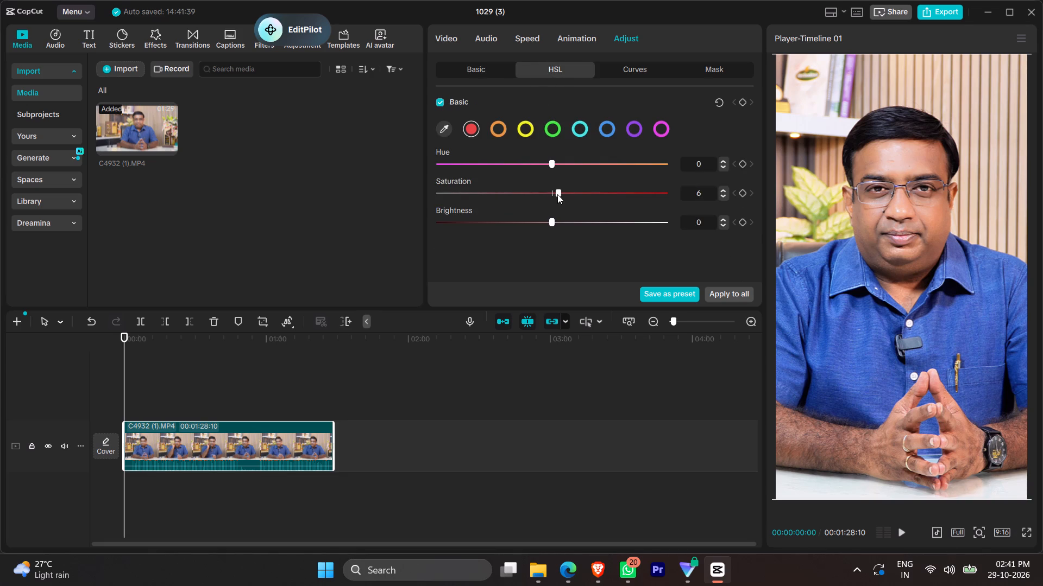
left_click_drag(557, 194, 596, 201)
left_click_drag(596, 201, 586, 208)
left_click_drag(586, 208, 588, 208)
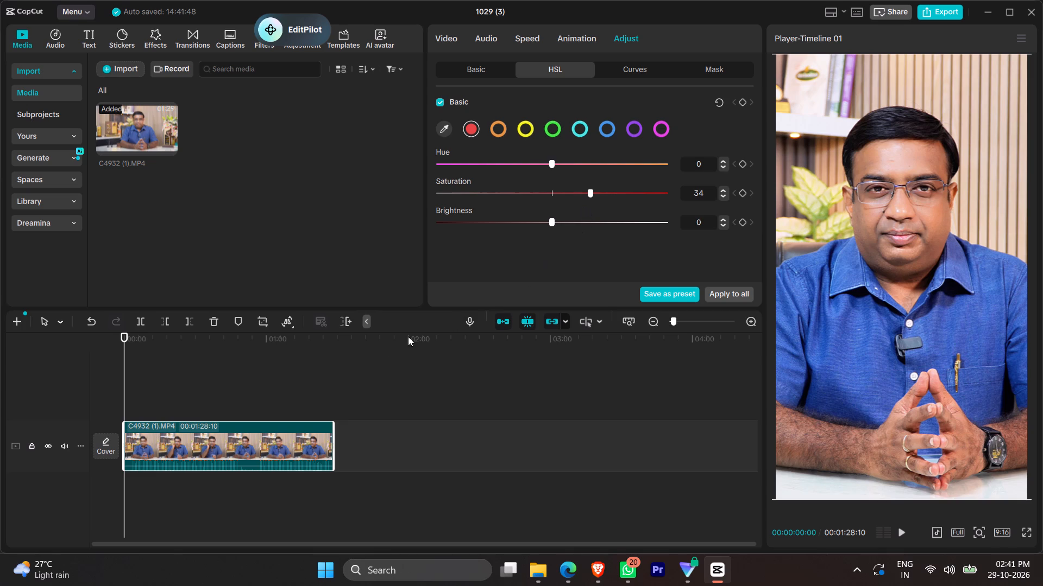
Scrub through the clip to review the colour adjustments and return the playhead to the start.
left_click(169, 375)
left_click_drag(169, 375, 203, 373)
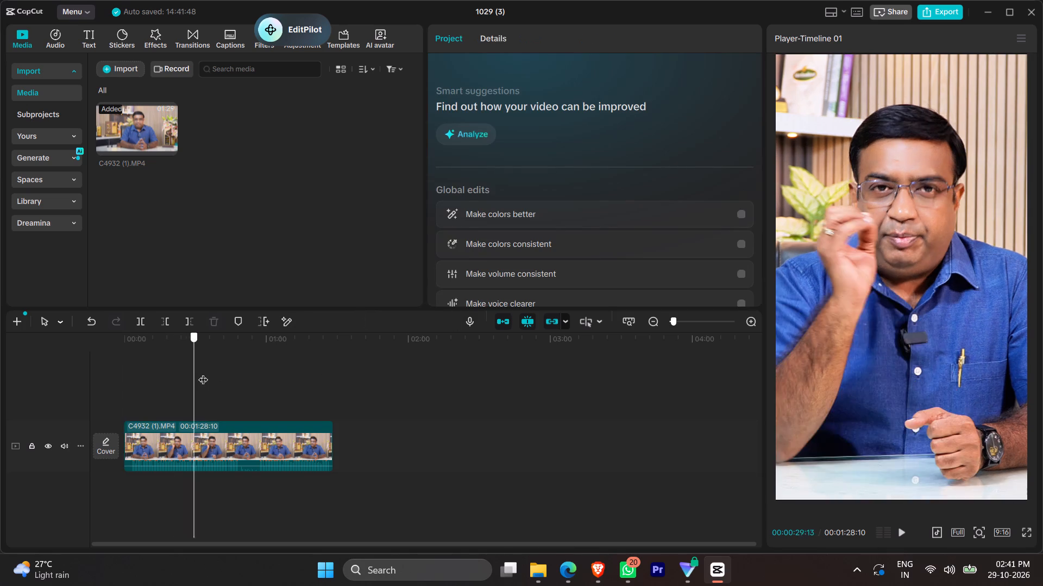
left_click_drag(203, 373, 238, 383)
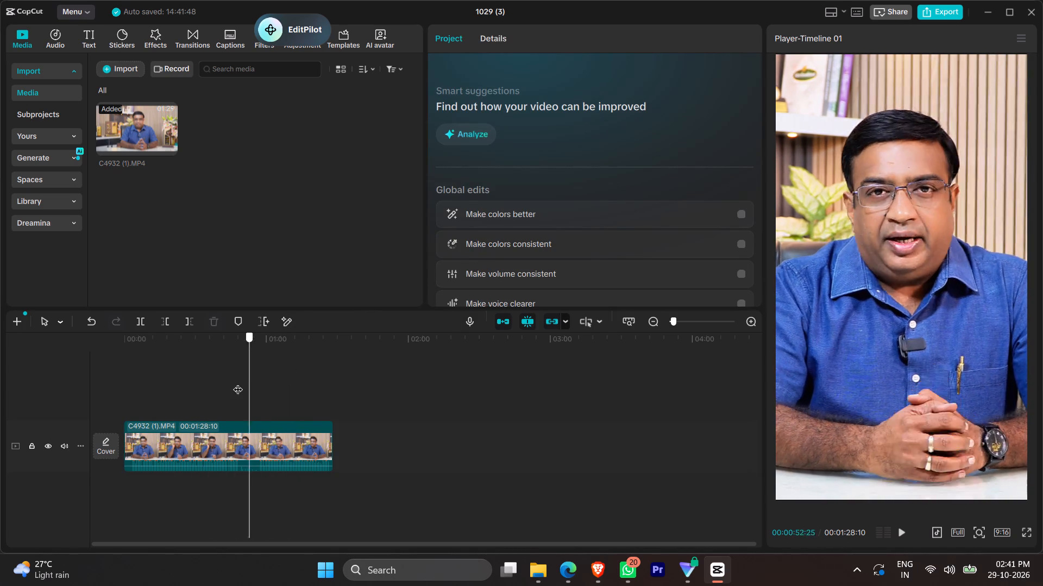
left_click_drag(238, 383, 99, 399)
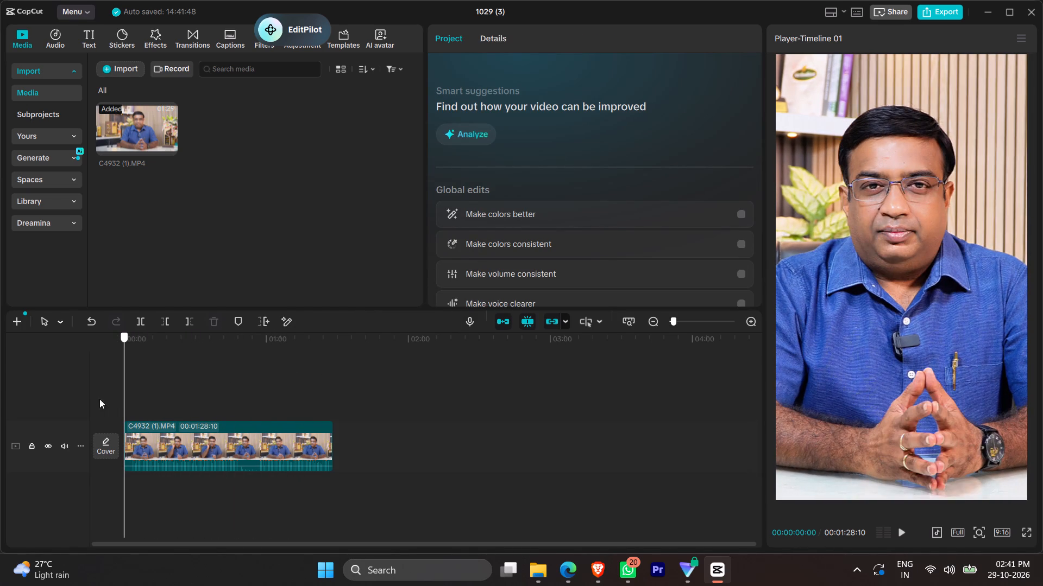
left_click_drag(99, 399, 91, 398)
Examine the face Retouch options available for the timeline clip.
left_click(269, 452)
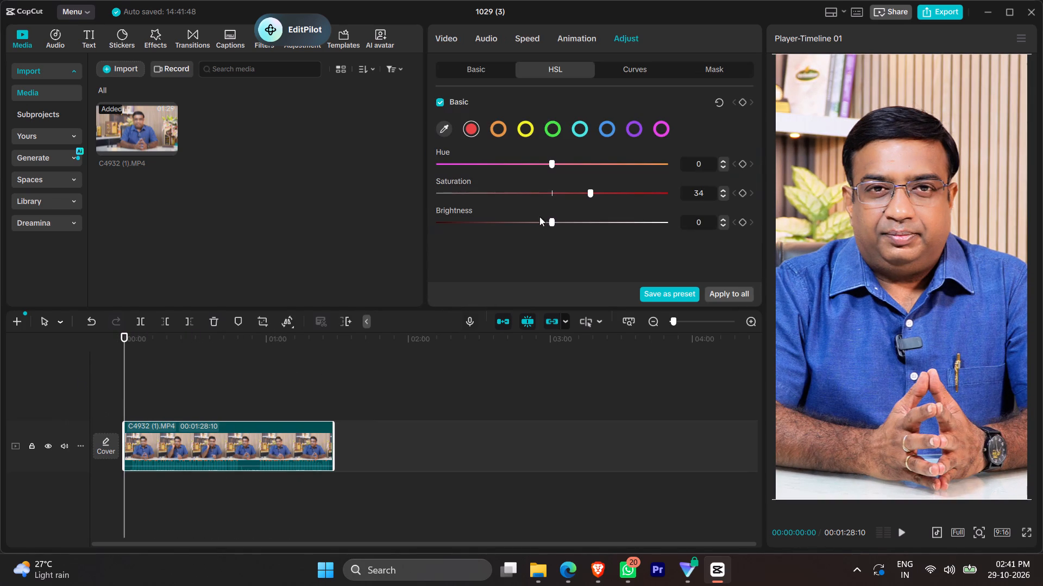
left_click(486, 71)
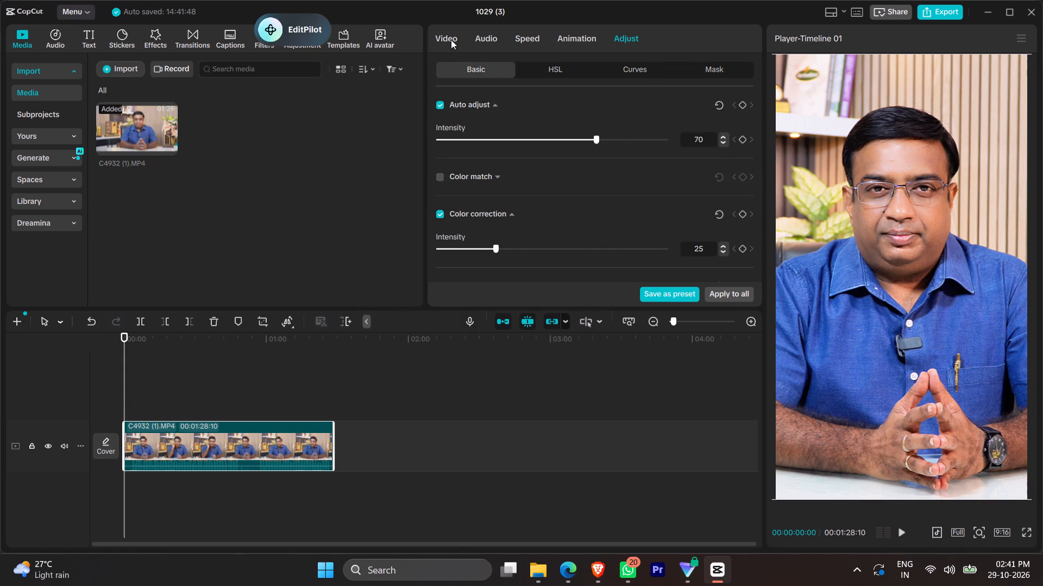
left_click(451, 40)
left_click(702, 71)
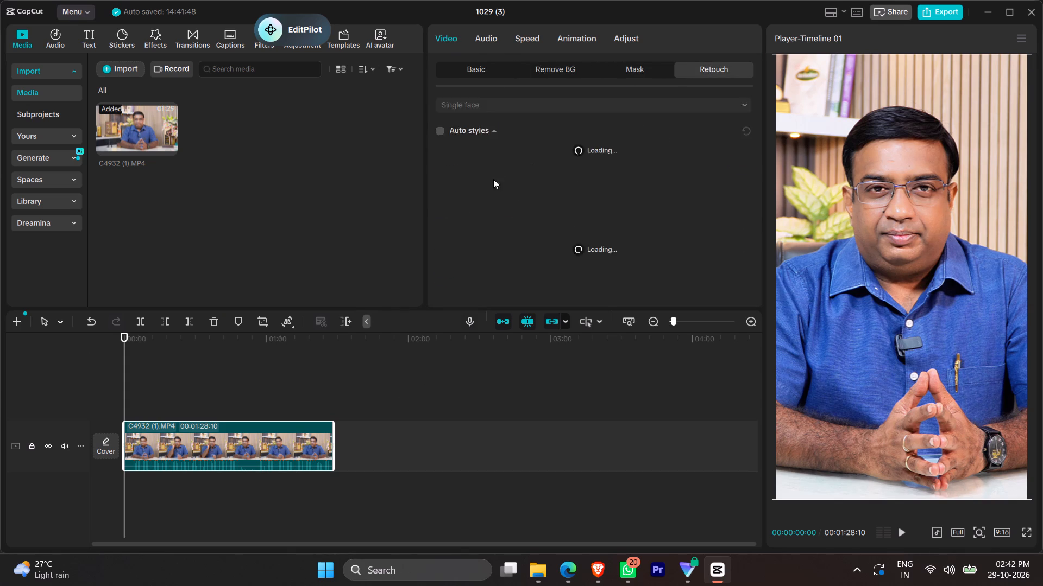
scroll(484, 195, "down", 3)
scroll(453, 207, "up", 5)
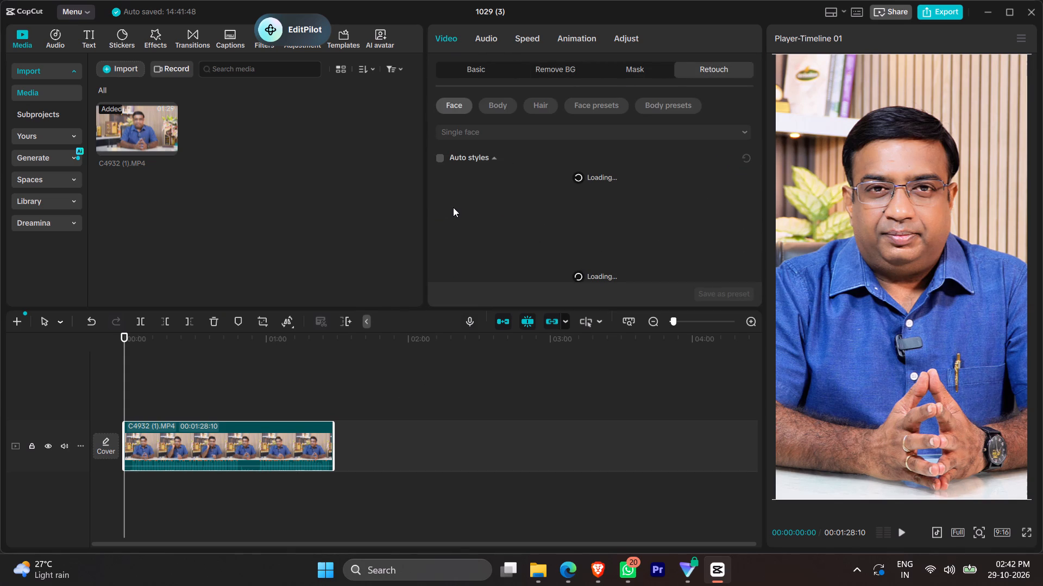
scroll(453, 207, "down", 2)
scroll(453, 207, "up", 1)
scroll(453, 207, "down", 4)
scroll(453, 207, "up", 4)
scroll(453, 207, "down", 6)
scroll(454, 207, "up", 6)
scroll(455, 206, "down", 6)
scroll(455, 207, "up", 6)
scroll(456, 207, "down", 6)
scroll(456, 207, "up", 7)
scroll(457, 213, "down", 7)
scroll(458, 233, "up", 6)
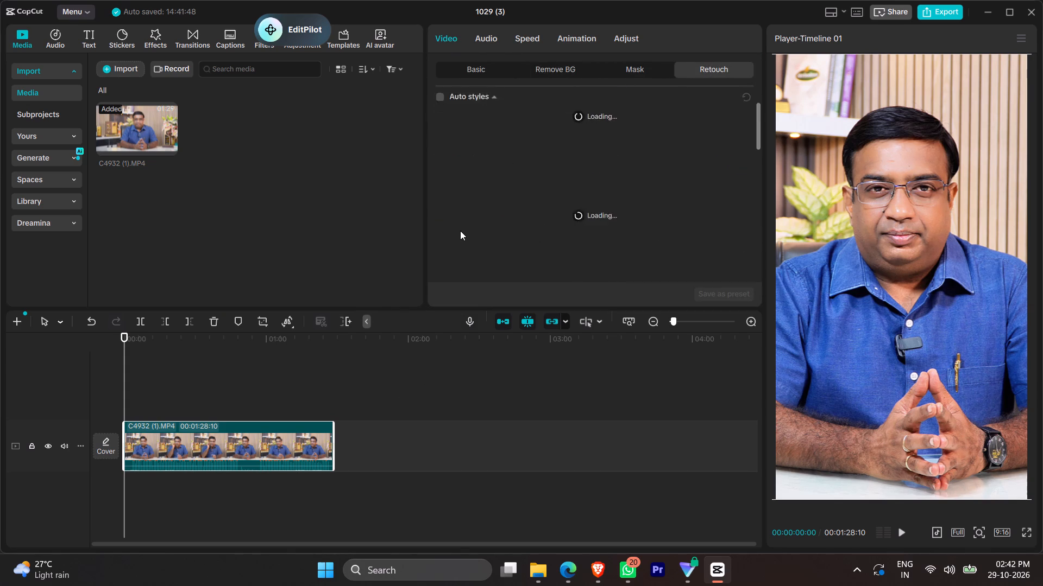
scroll(460, 231, "down", 6)
scroll(461, 234, "up", 7)
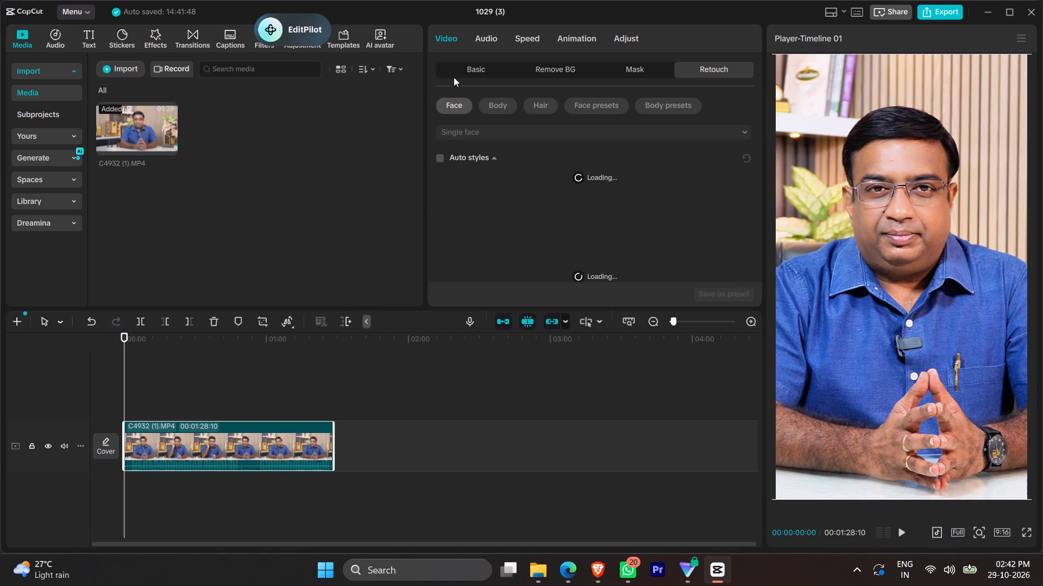
Reduce the clip's uniform scale to 167%.
left_click(455, 71)
left_click(544, 137)
left_click(533, 146)
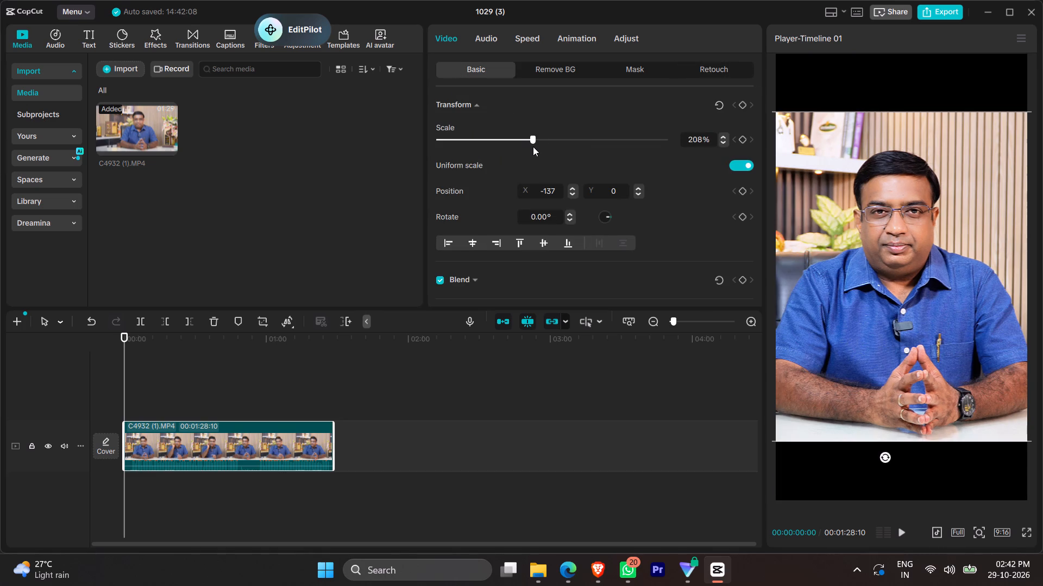
left_click(514, 138)
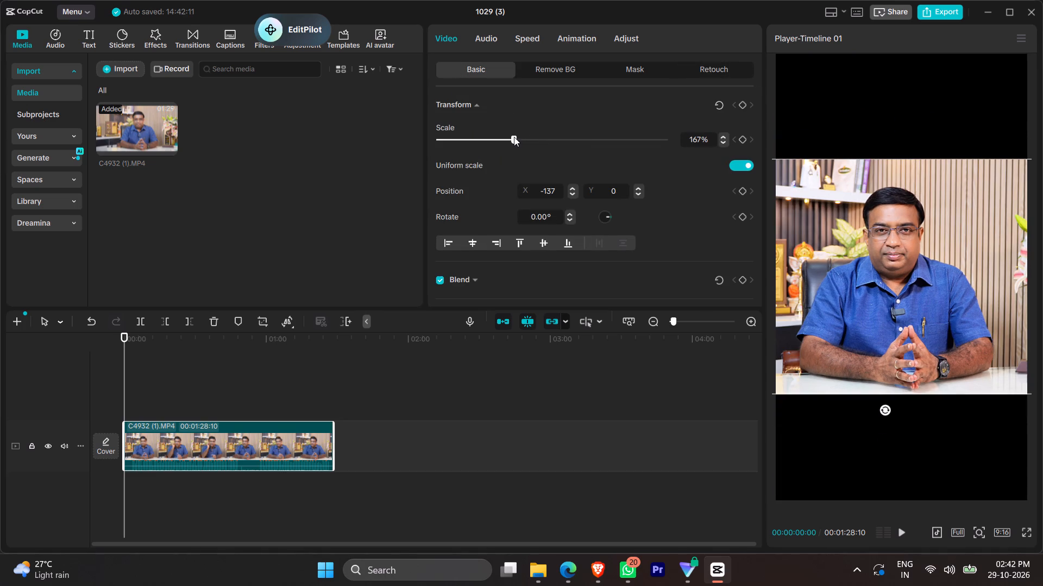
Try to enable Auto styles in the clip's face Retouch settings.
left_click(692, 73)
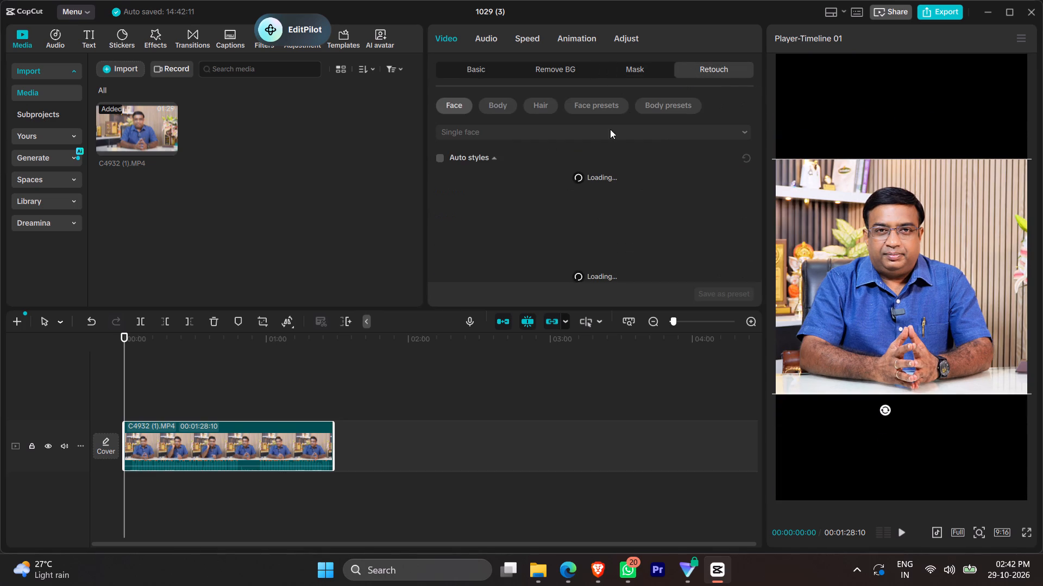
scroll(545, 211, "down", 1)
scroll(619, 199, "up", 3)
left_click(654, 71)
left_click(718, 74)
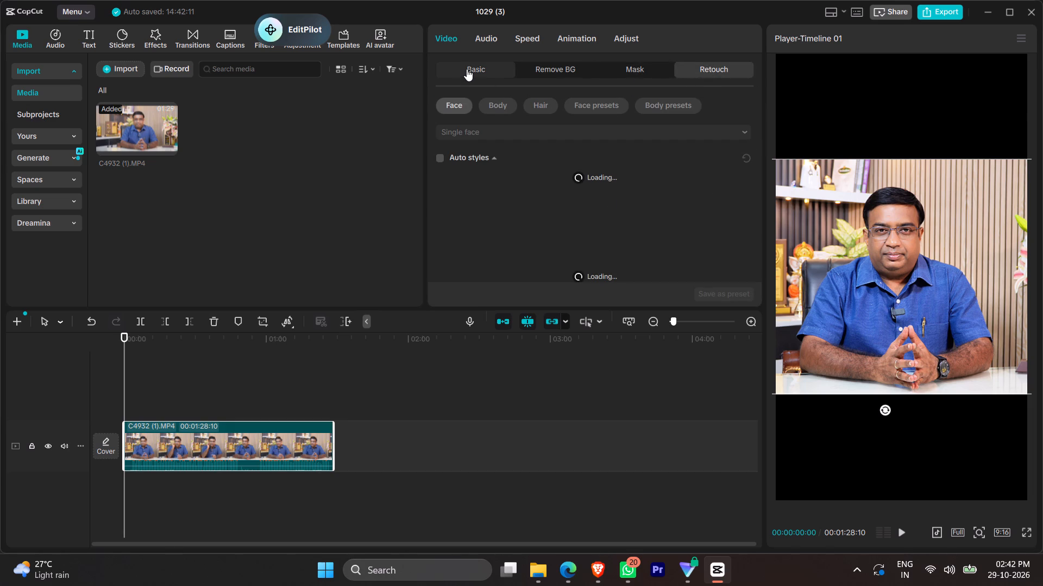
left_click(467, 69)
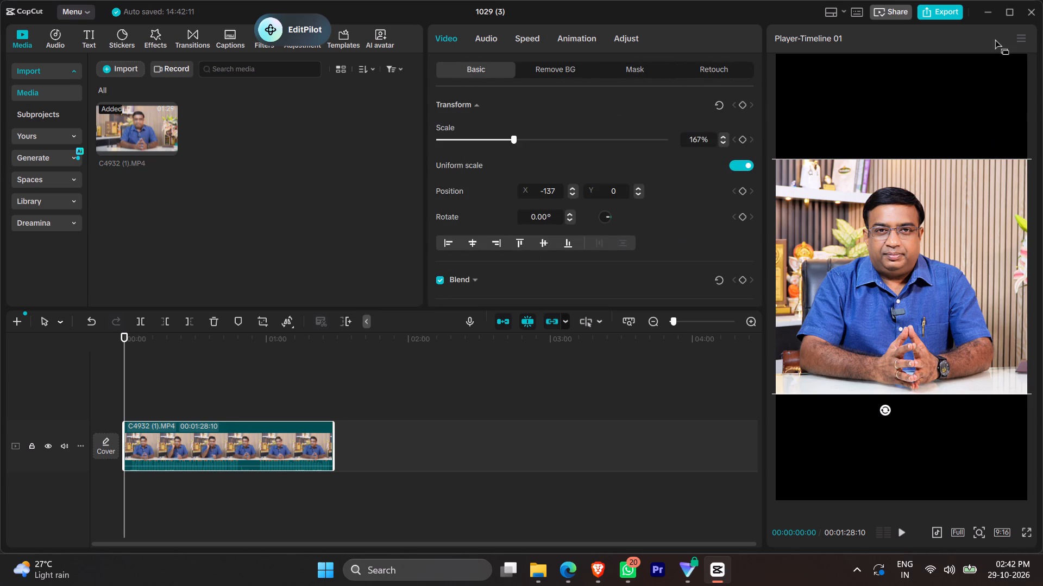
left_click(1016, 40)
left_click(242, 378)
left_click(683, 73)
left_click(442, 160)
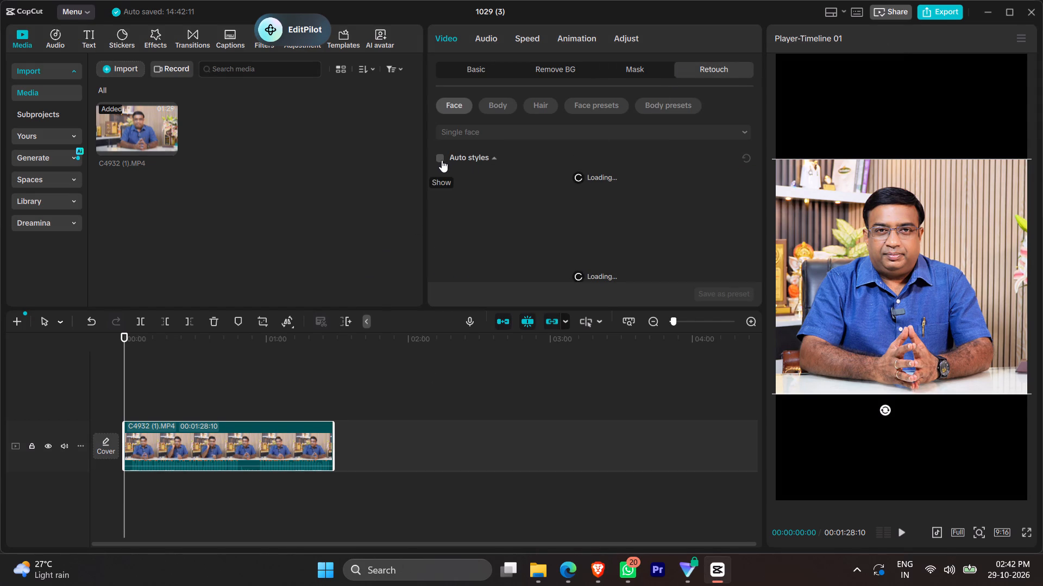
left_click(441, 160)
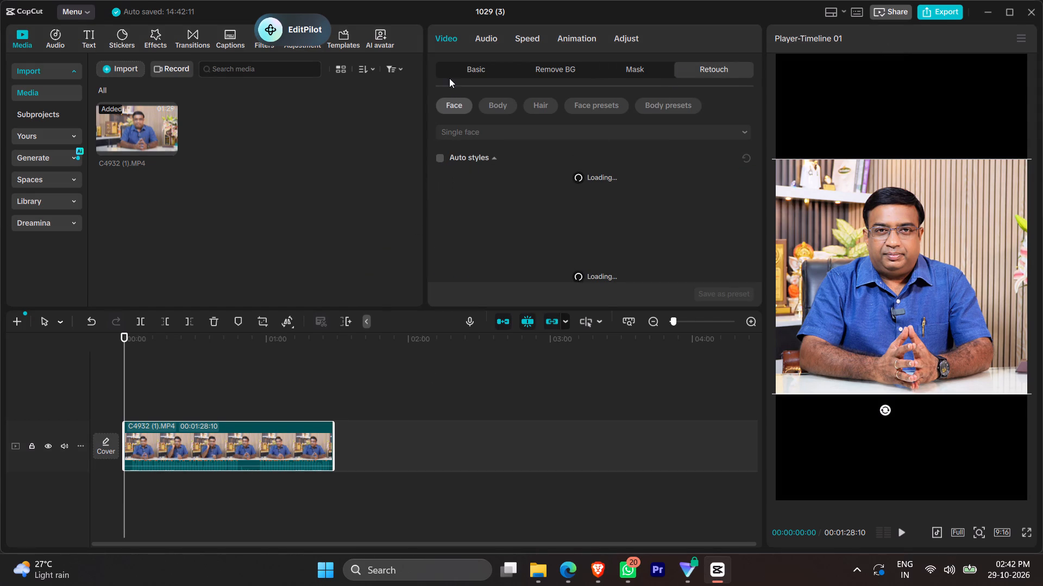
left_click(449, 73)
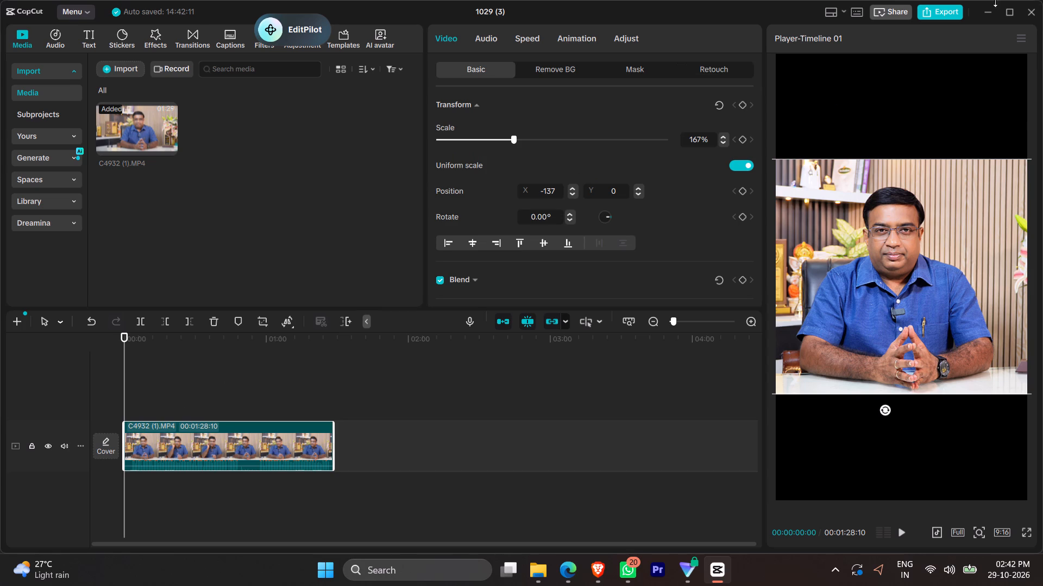
Close the 1029 (3) project and exit CapCut.
left_click(1027, 15)
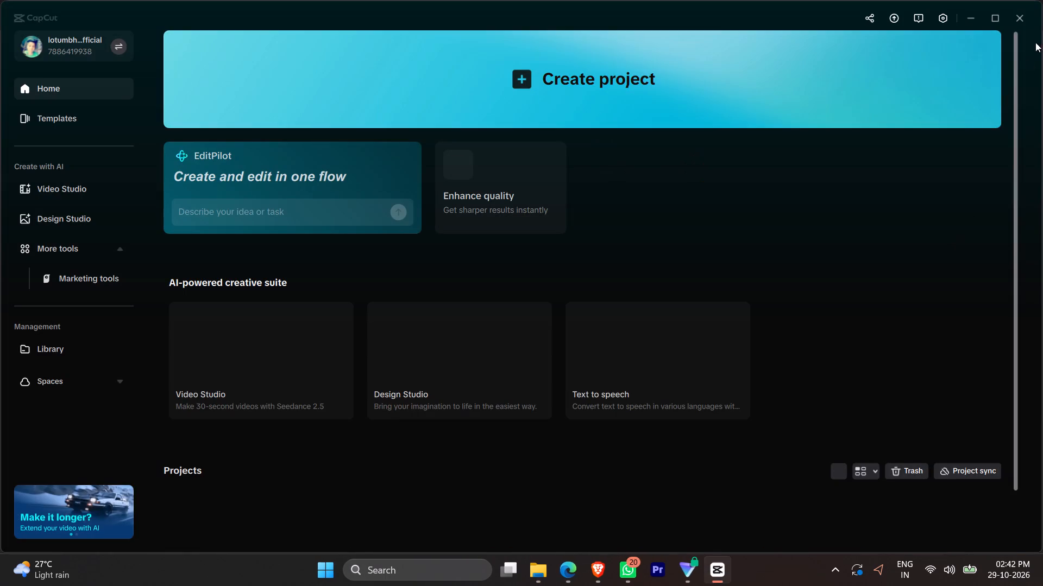
left_click(1025, 16)
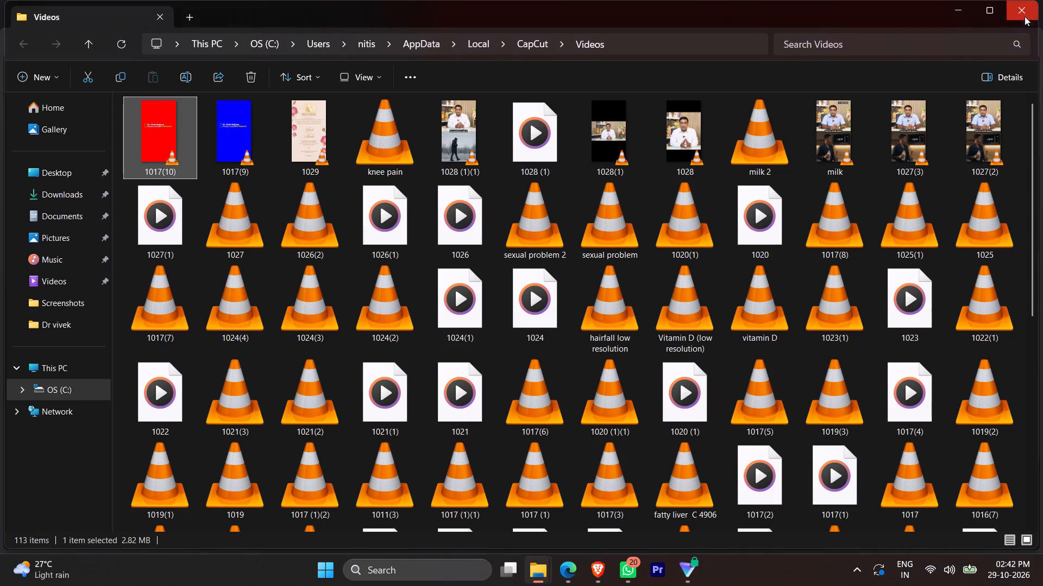
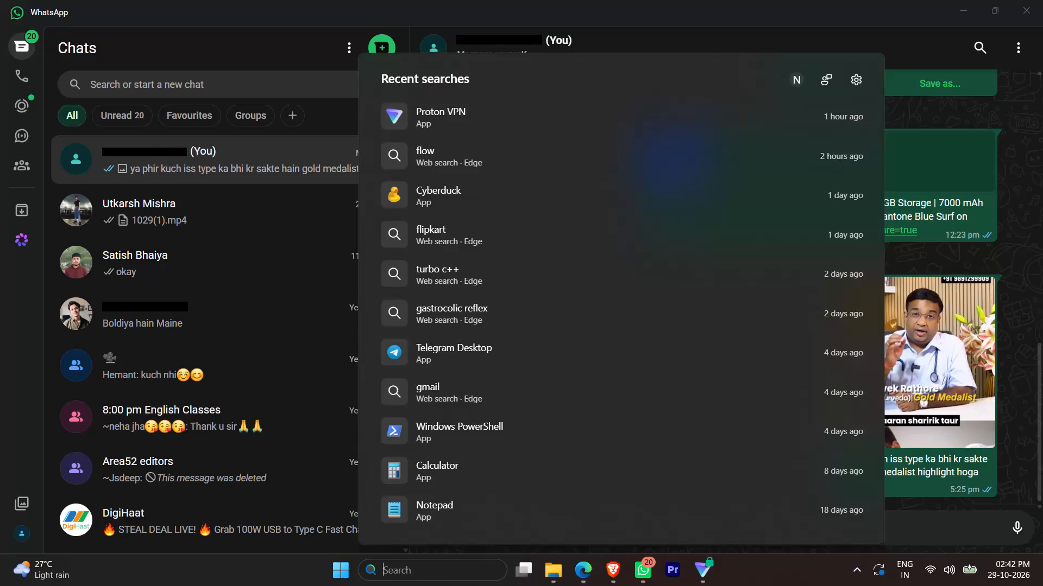
Launch CapCut again.
left_click(349, 571)
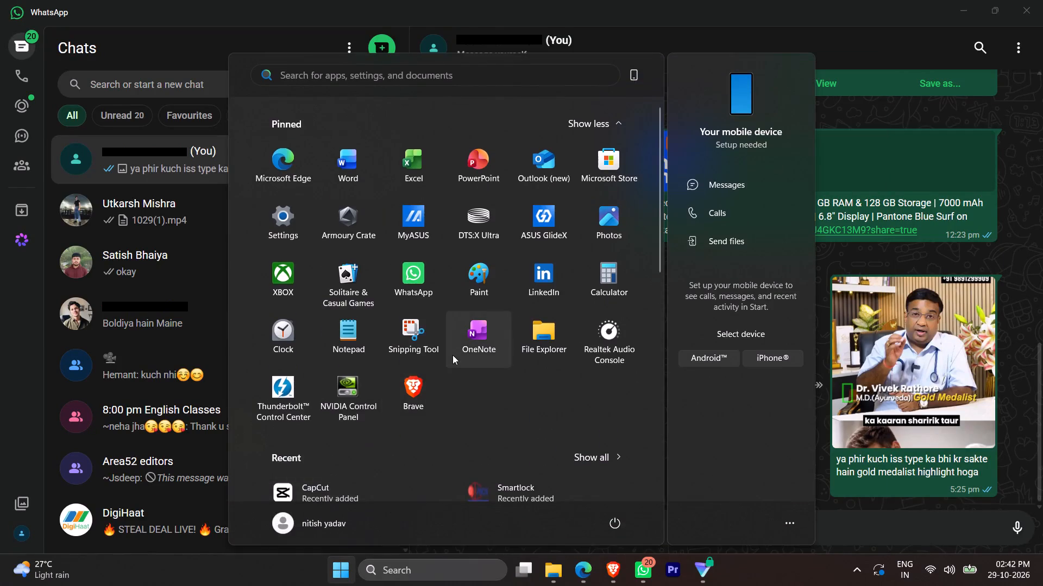
scroll(453, 355, "down", 4)
left_click(352, 249)
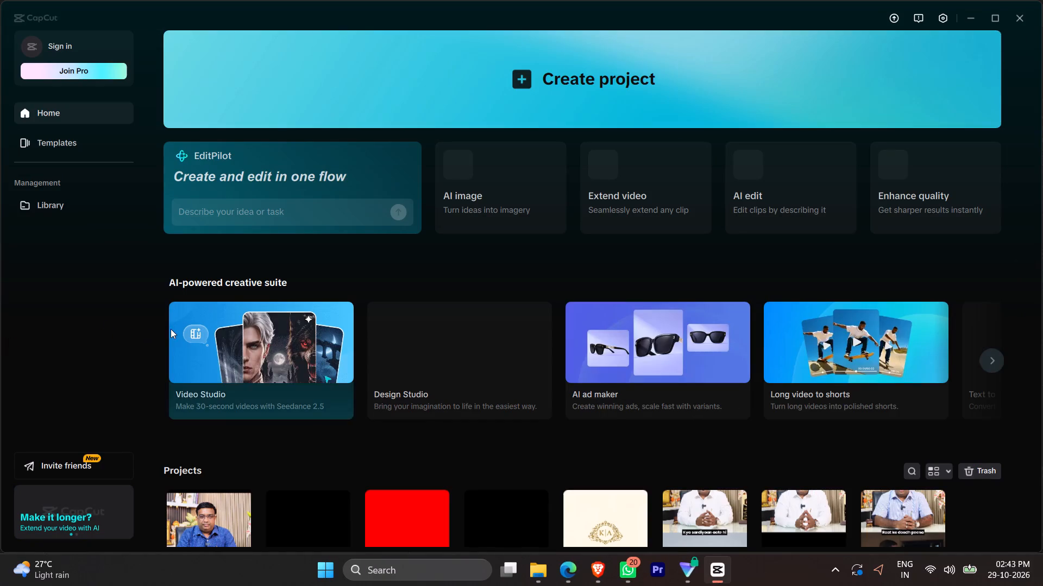
Open the recent project 1029 (3) from the CapCut home screen.
scroll(171, 330, "down", 6)
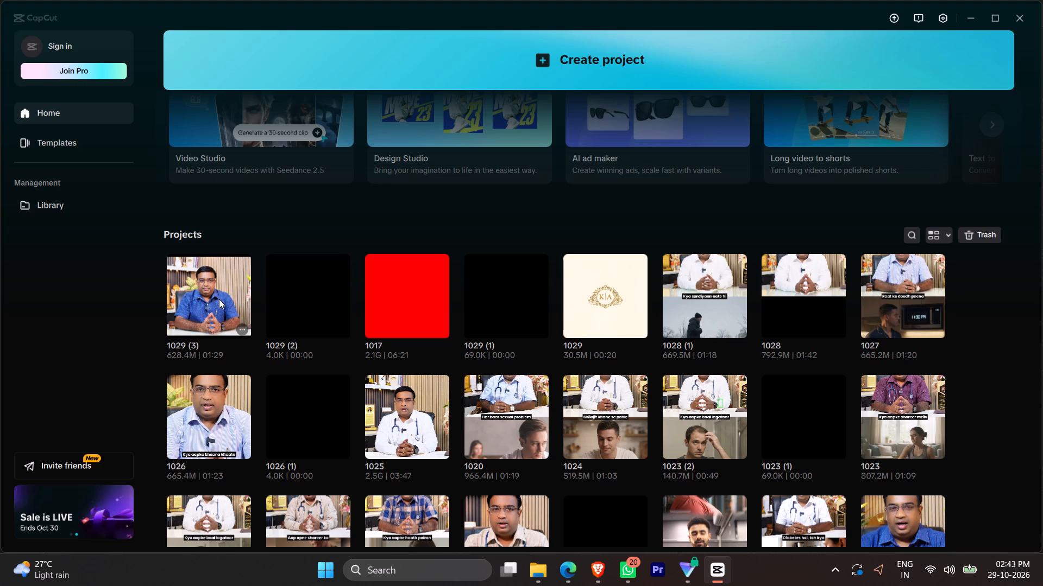
left_click(219, 299)
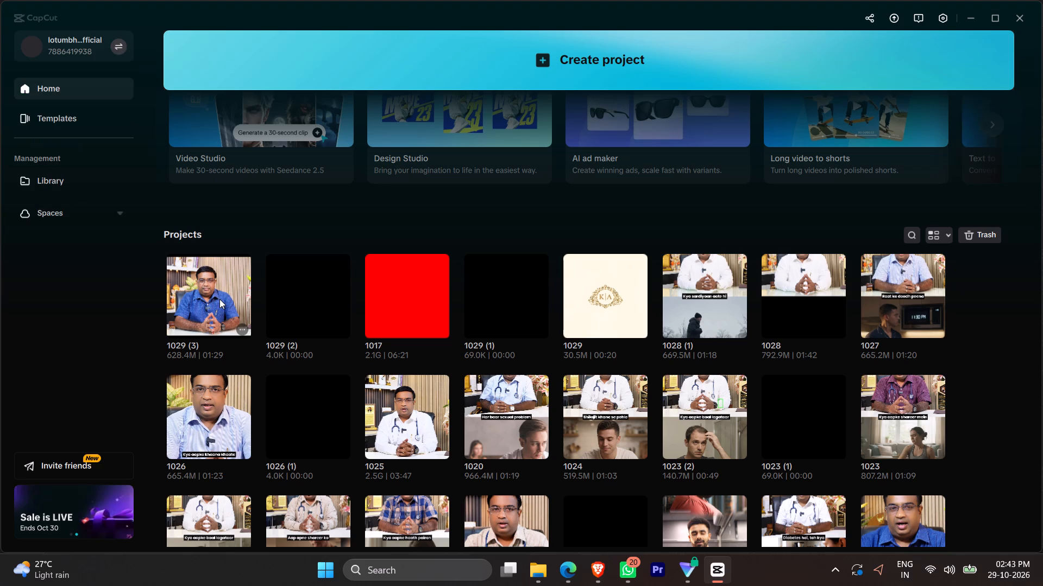
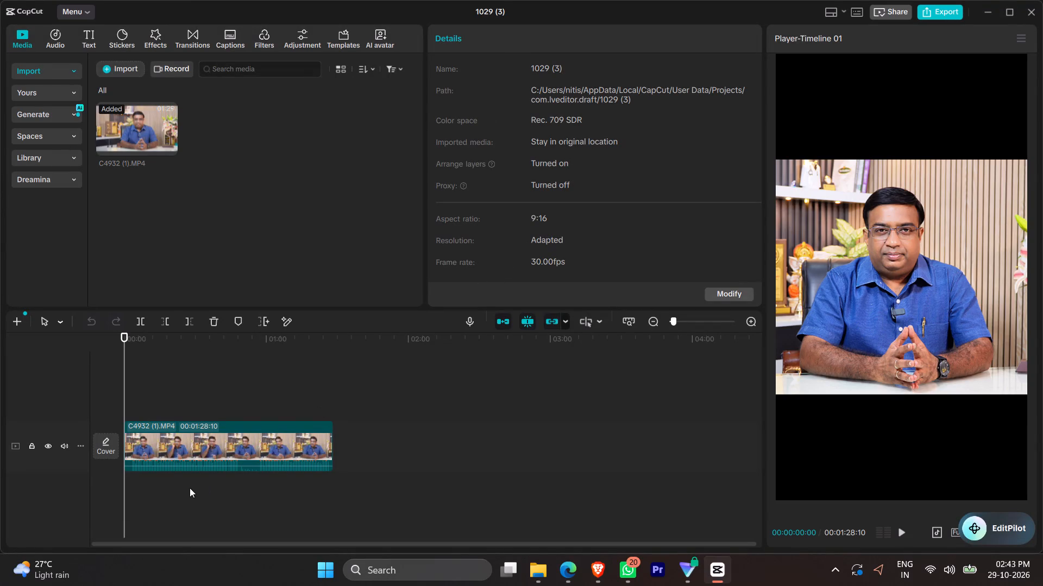
Examine the face Retouch options for the C4932 (1).MP4 clip on the timeline.
left_click(152, 423)
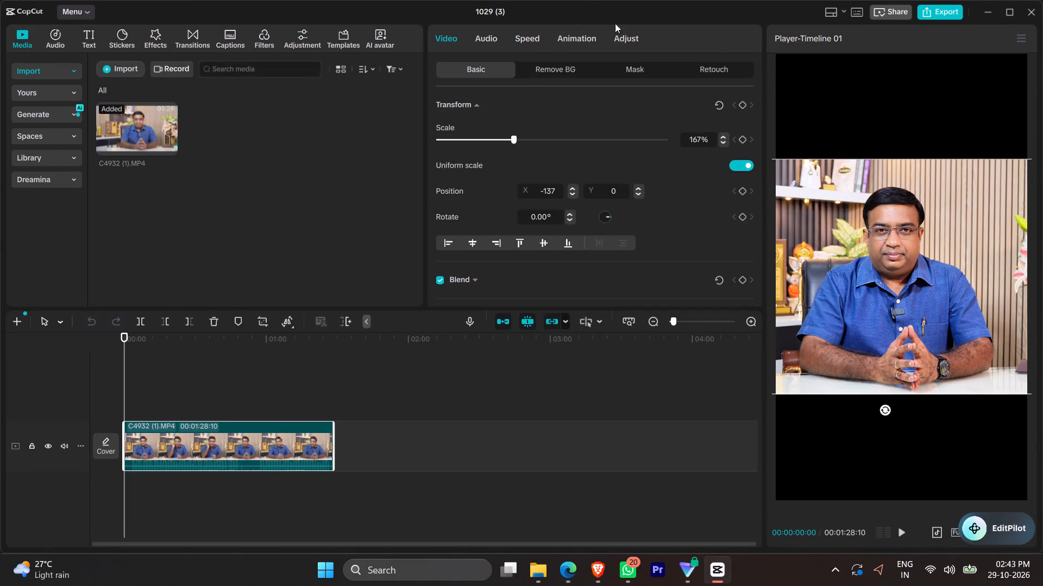
left_click(718, 73)
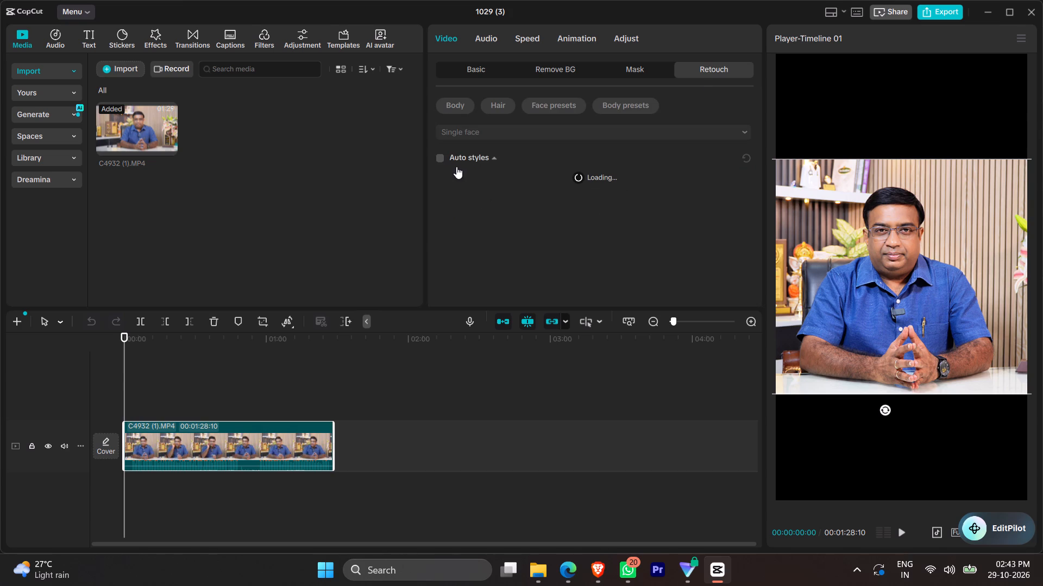
scroll(481, 207, "down", 1)
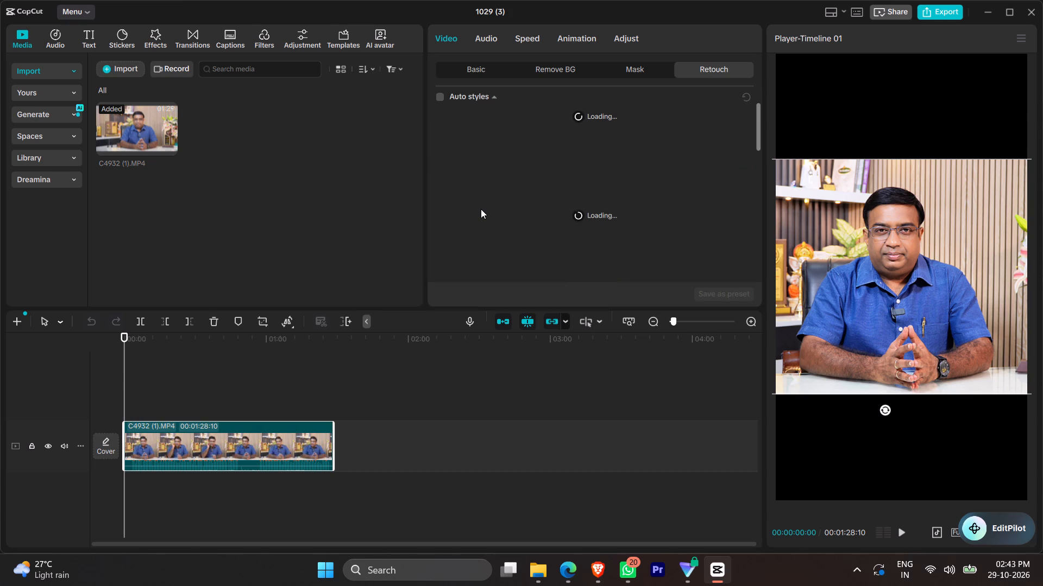
scroll(479, 210, "up", 1)
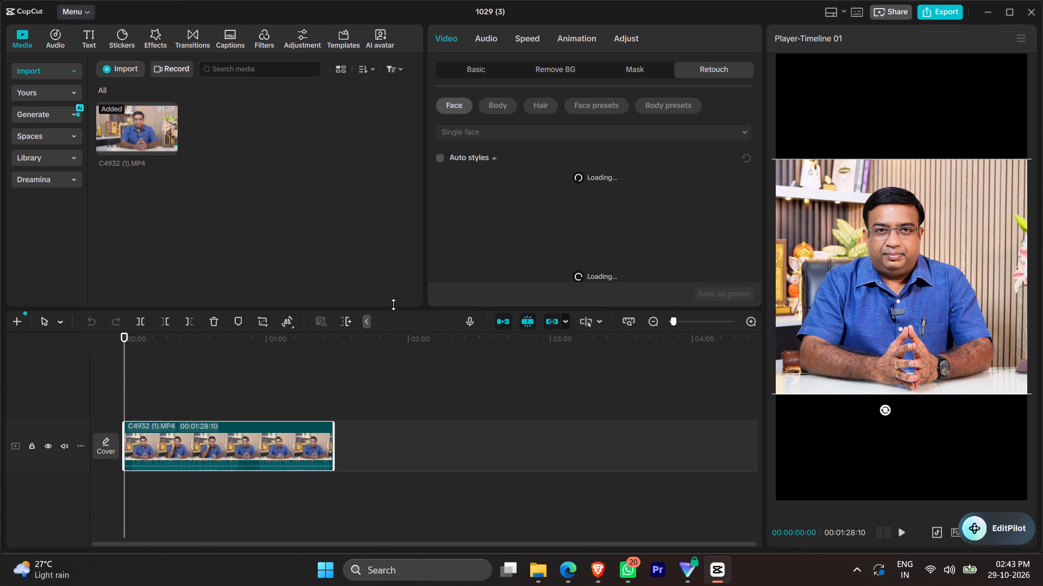
Close the 1029 (3) project window.
left_click(1028, 16)
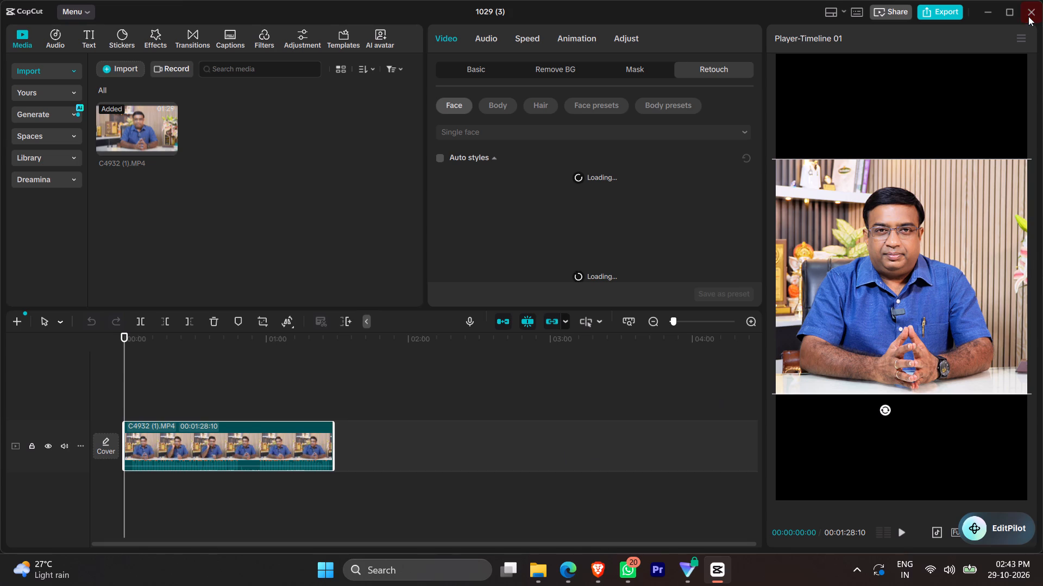
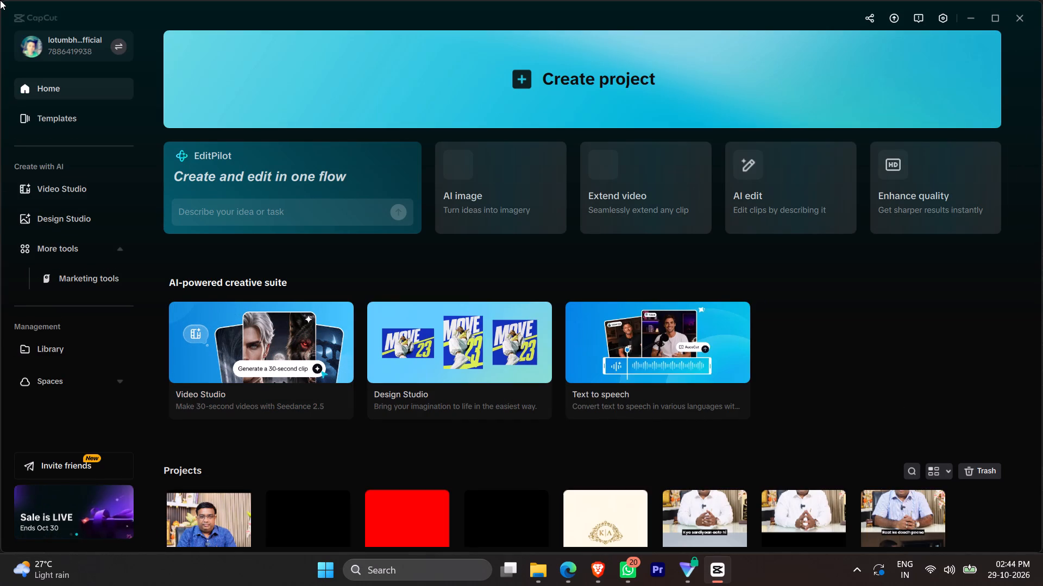
scroll(293, 416, "down", 3)
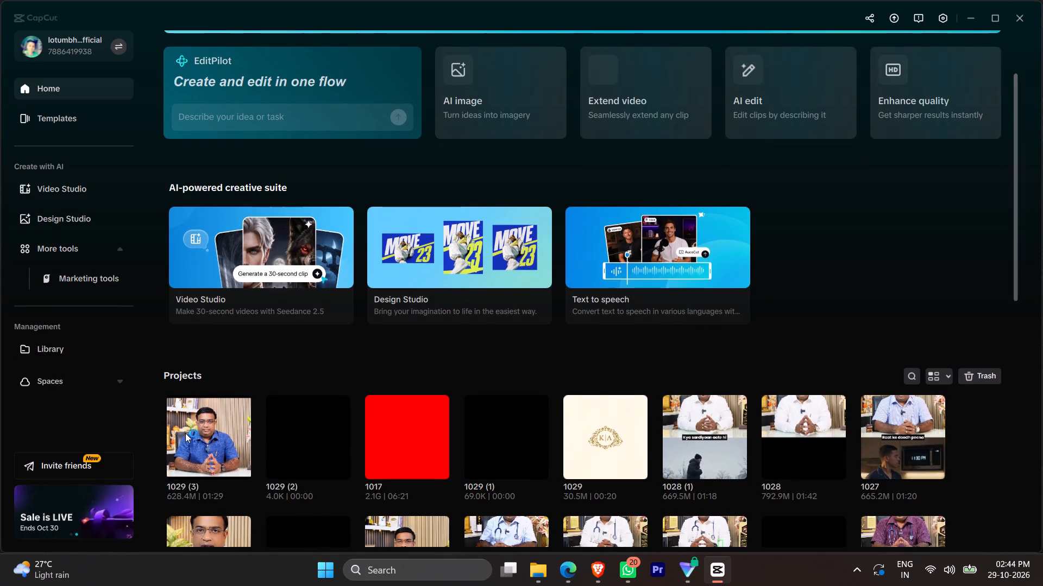
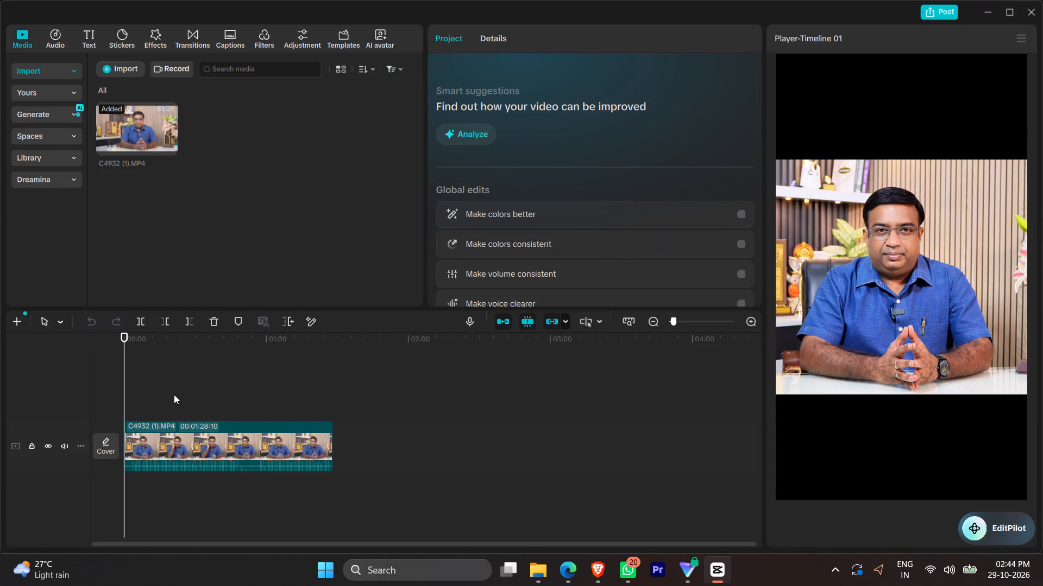
Enable Skin retouching on the timeline clip and set Smooth to 68.
left_click(174, 394)
left_click(193, 439)
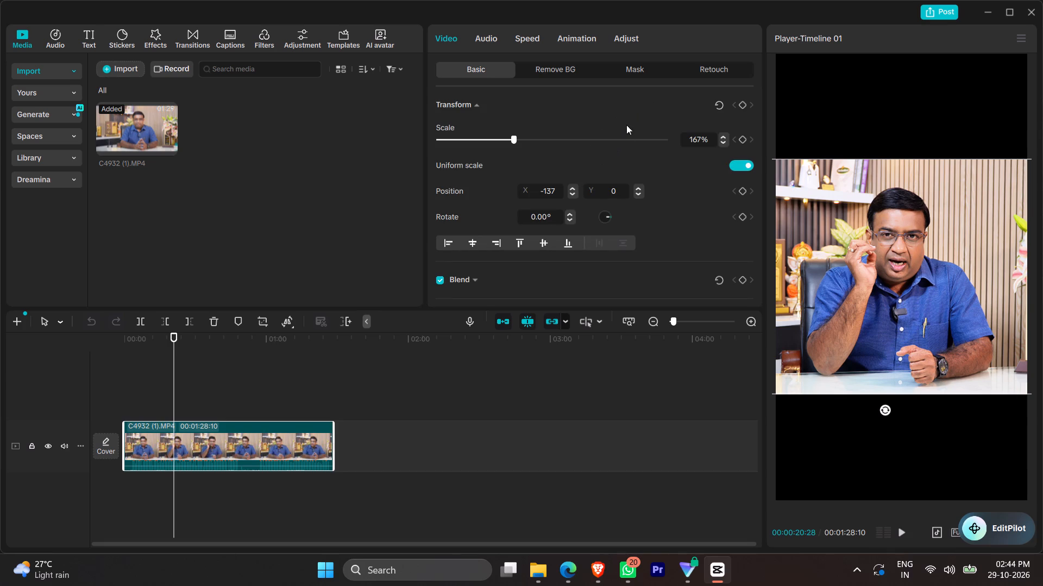
left_click(568, 69)
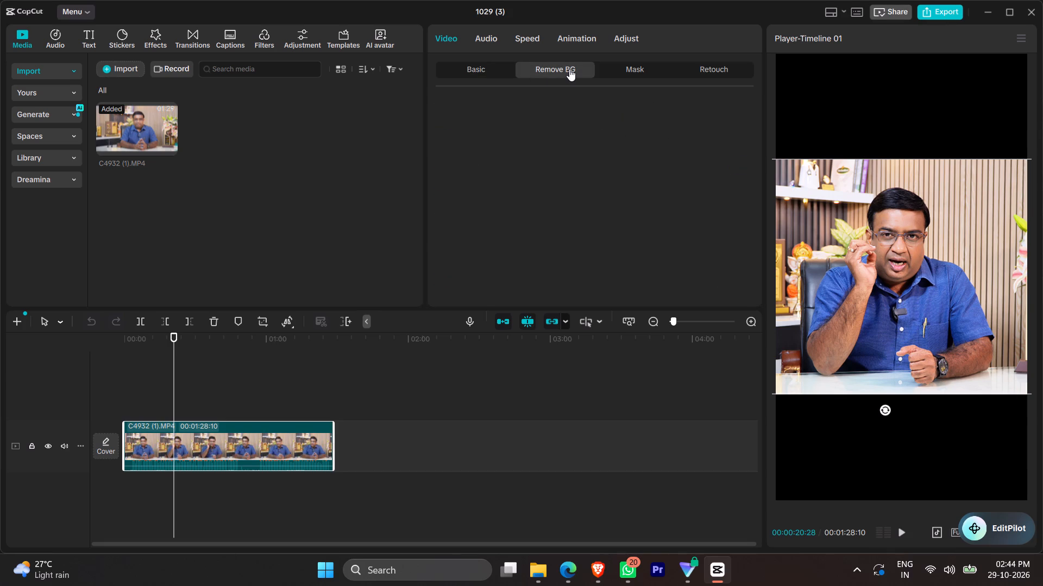
left_click(622, 70)
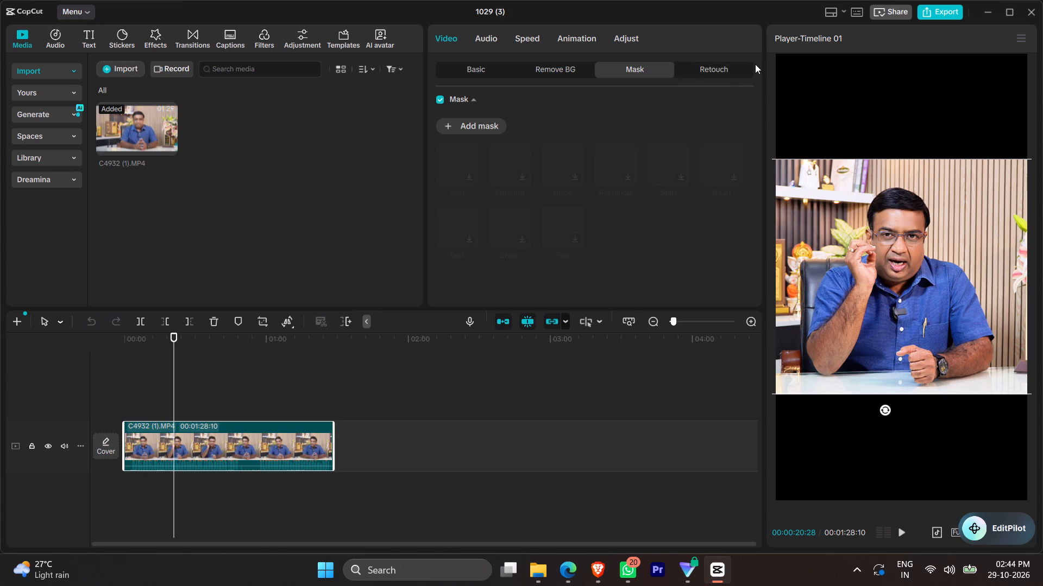
left_click(741, 63)
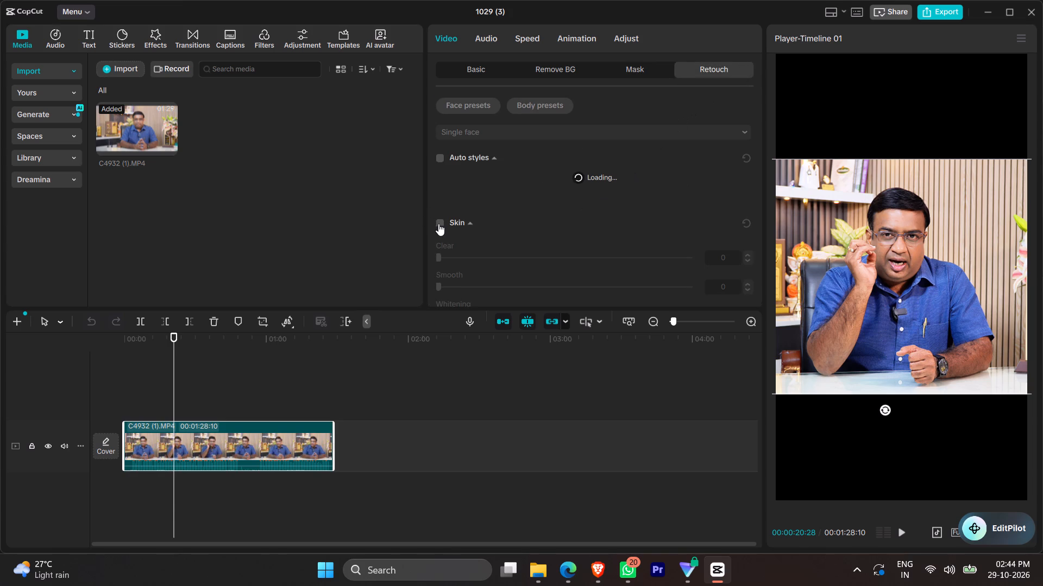
left_click(441, 225)
scroll(467, 239, "down", 1)
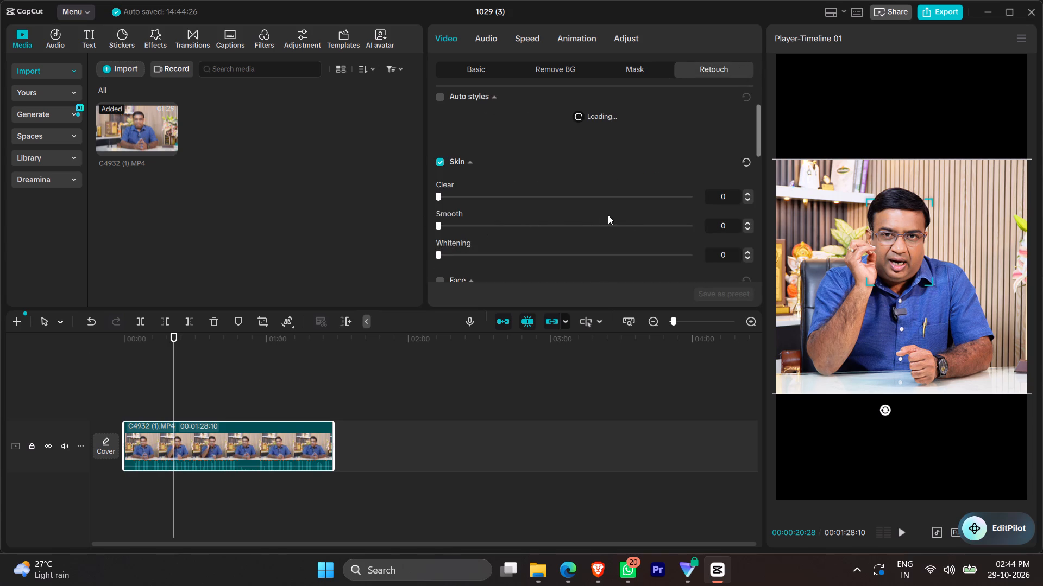
left_click(633, 224)
left_click(617, 223)
left_click(609, 222)
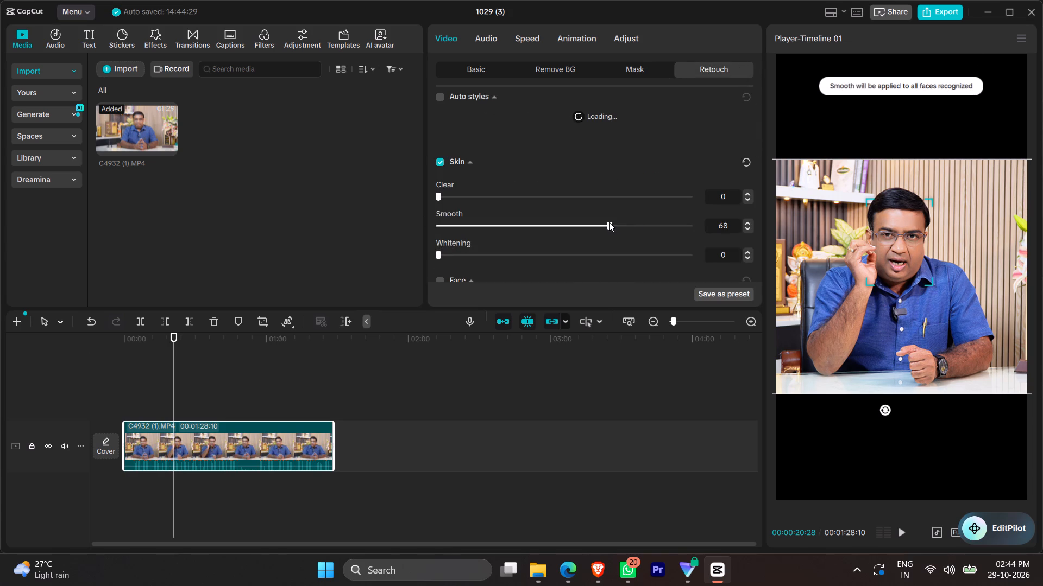
Play the opening seconds of the clip from the start and examine the beginning of the footage on the timeline.
left_click(273, 397)
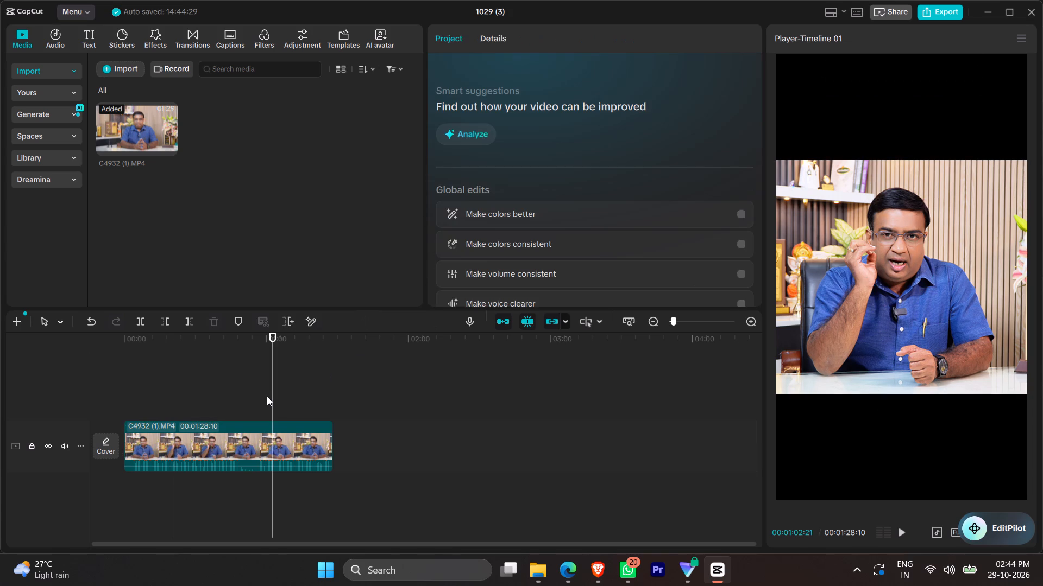
key("0")
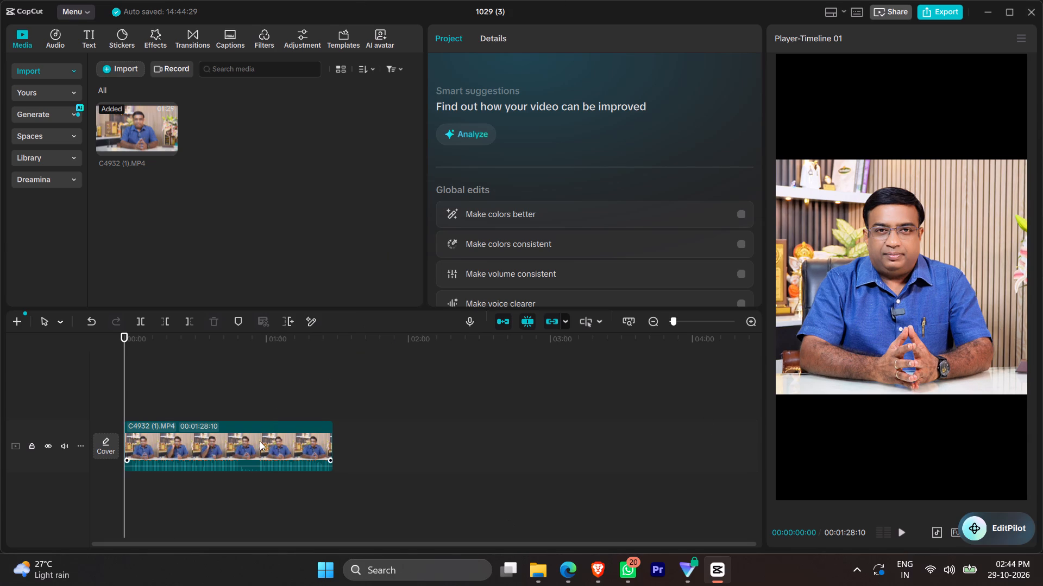
key("space")
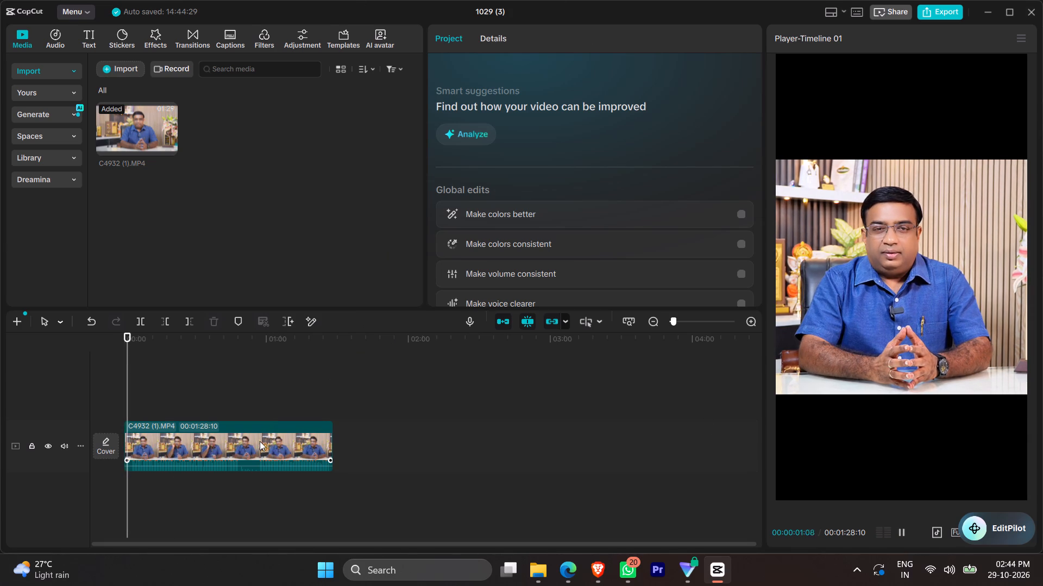
key("space")
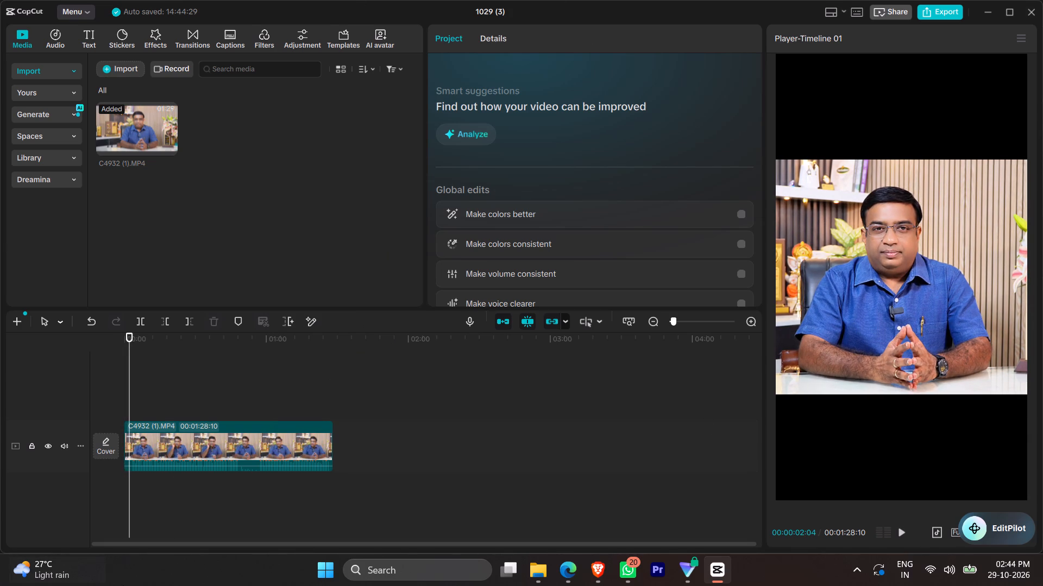
left_click(683, 320)
left_click(683, 320)
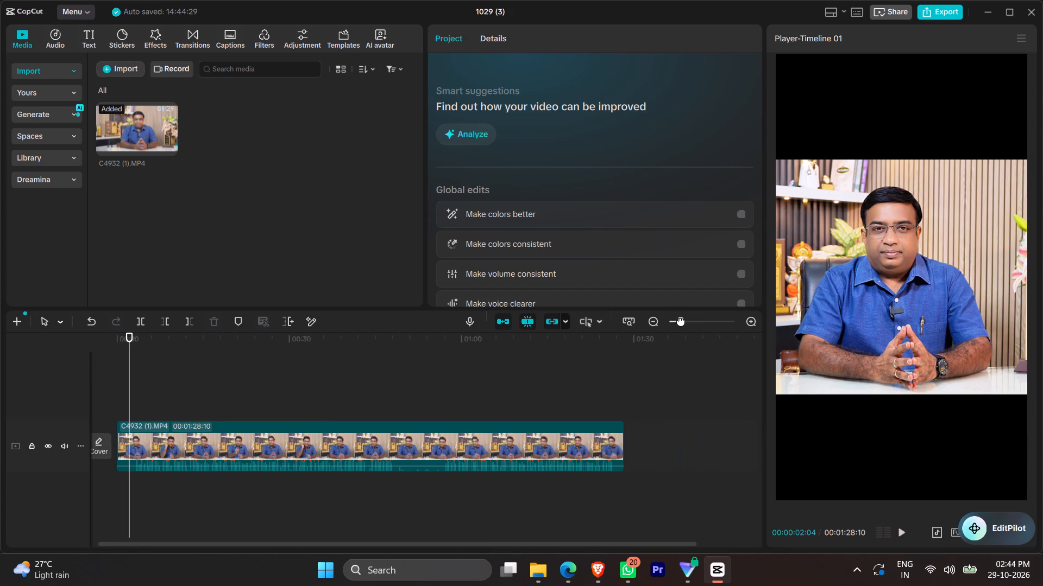
left_click(678, 322)
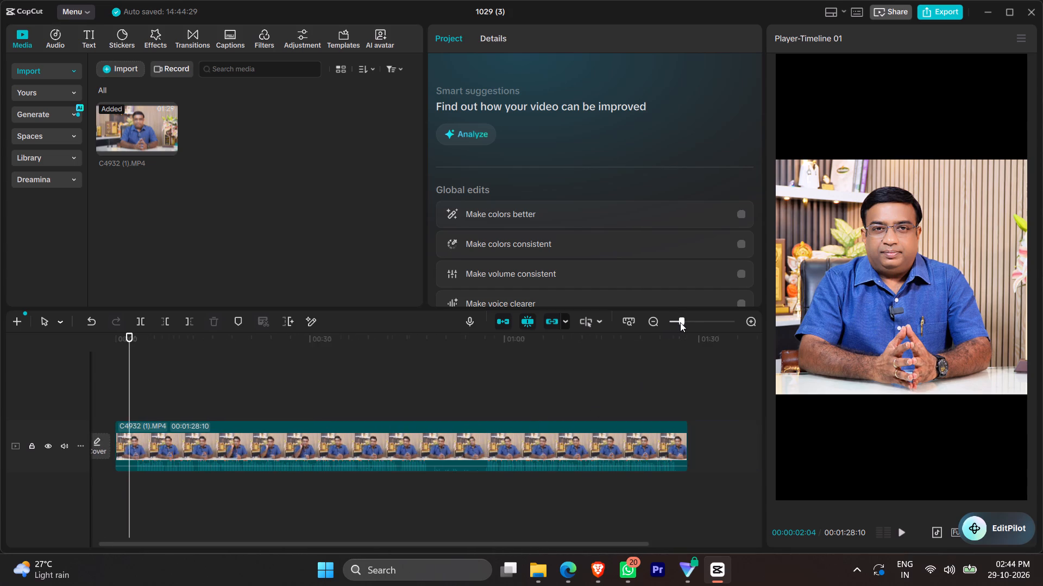
left_click(585, 425)
left_click(572, 397)
key("0")
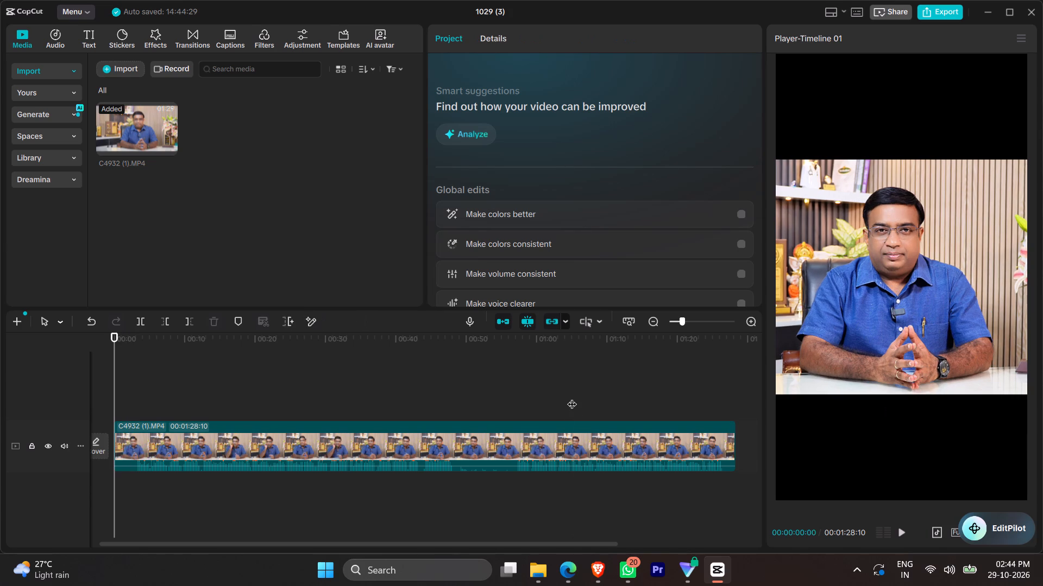
Trim about 3 seconds off the start of the C4932 (1) clip.
left_click(136, 400)
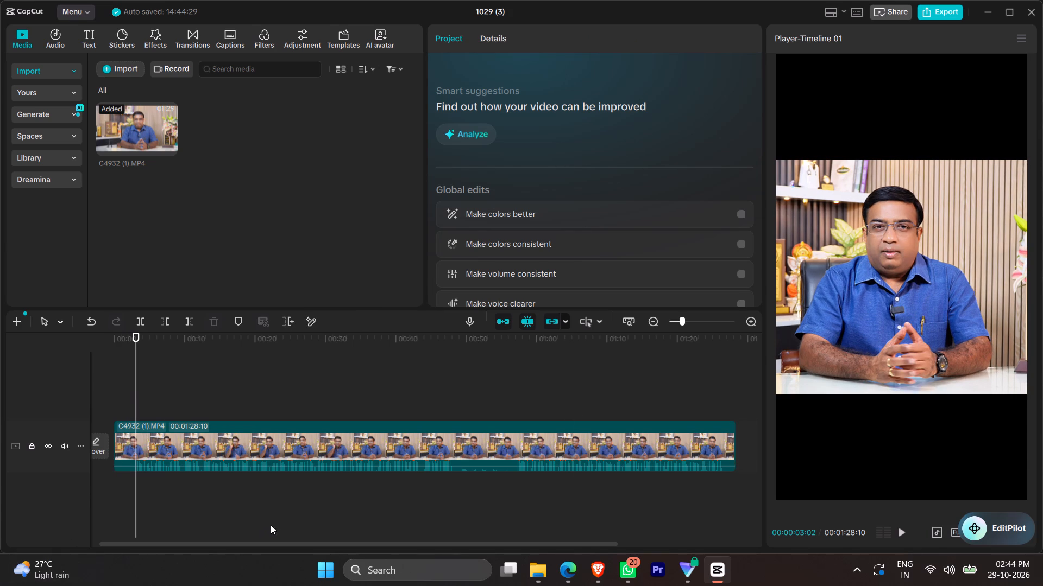
scroll(263, 429, "up", 7, "ctrl")
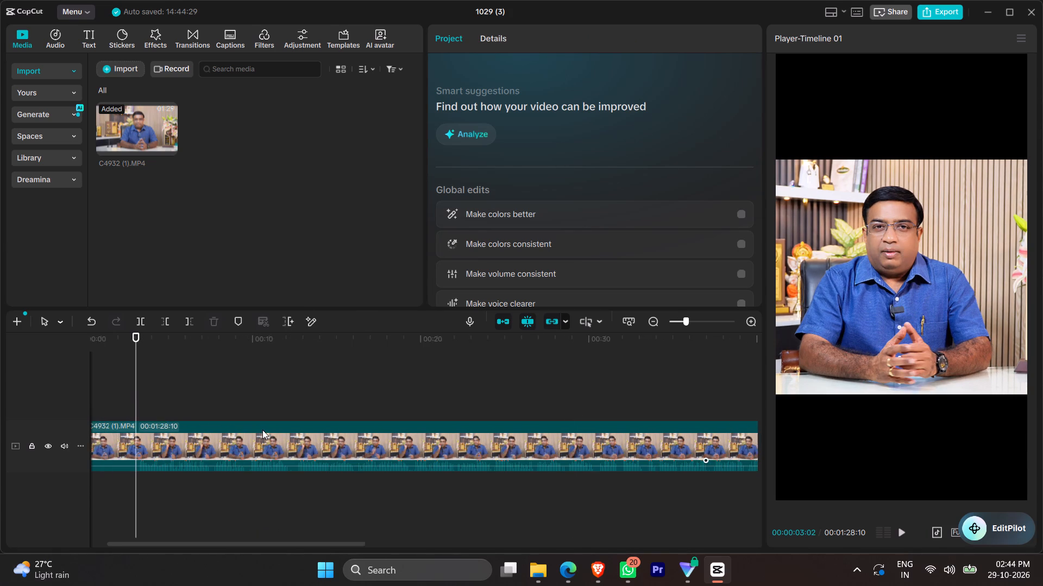
scroll(262, 430, "up", 16, "ctrl")
scroll(266, 426, "right", 6)
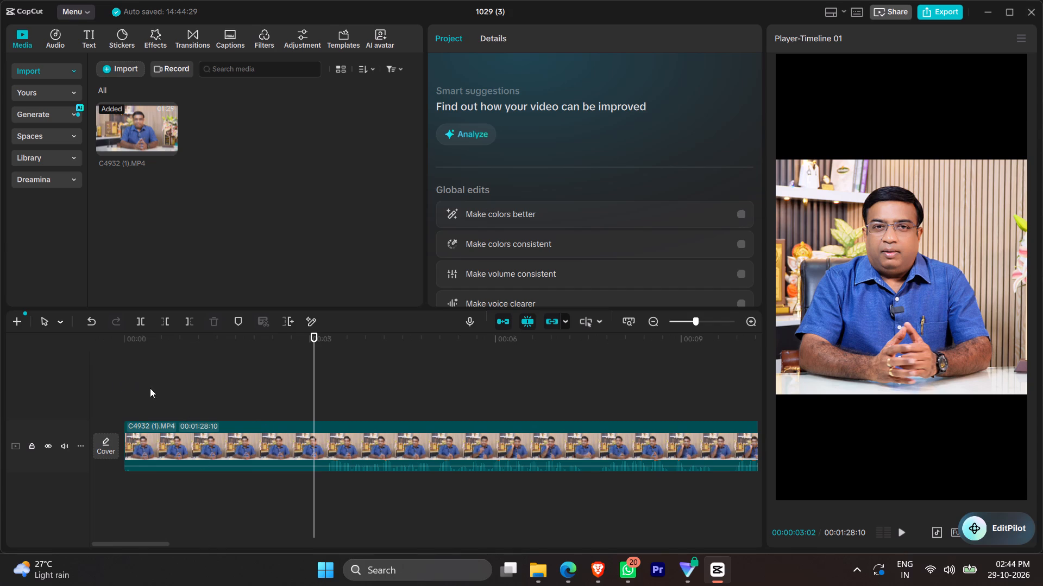
left_click(150, 388)
left_click(140, 445)
left_click_drag(125, 432, 255, 444)
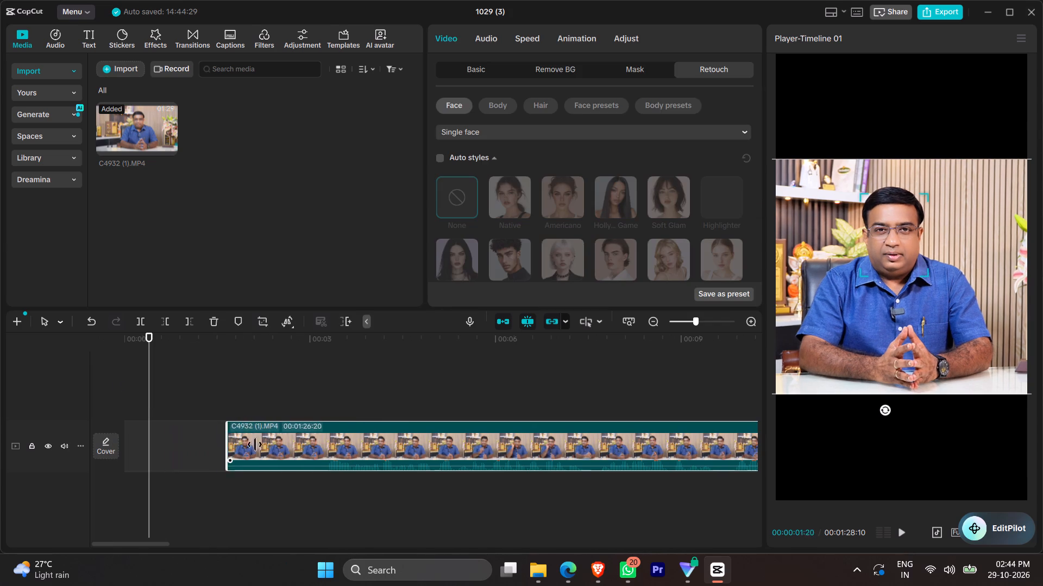
left_click_drag(255, 444, 316, 444)
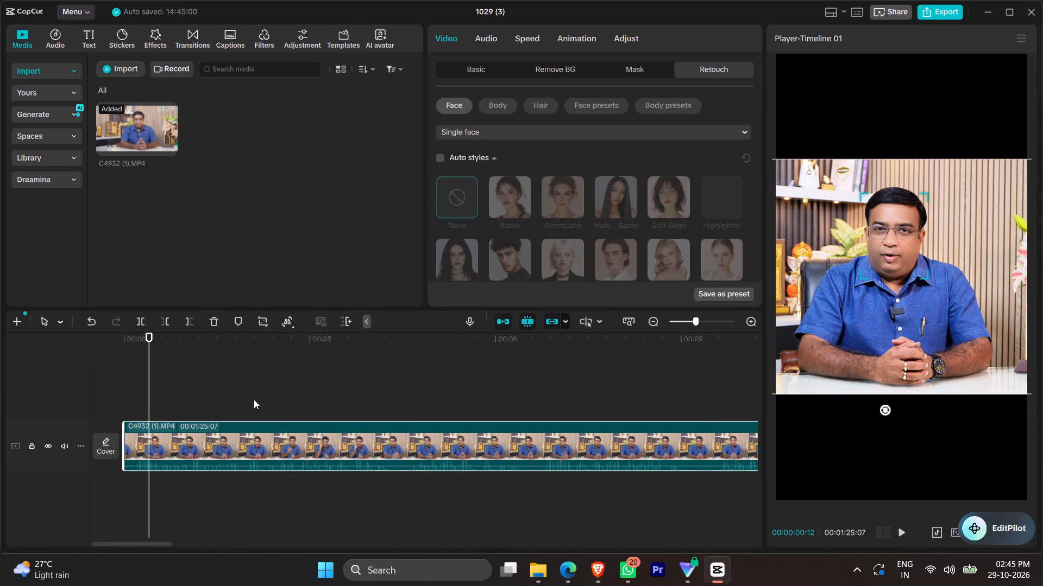
Play the trimmed clip from its start and review its opening section, including around the 6-second mark.
key("0")
scroll(248, 405, "down", 11, "ctrl")
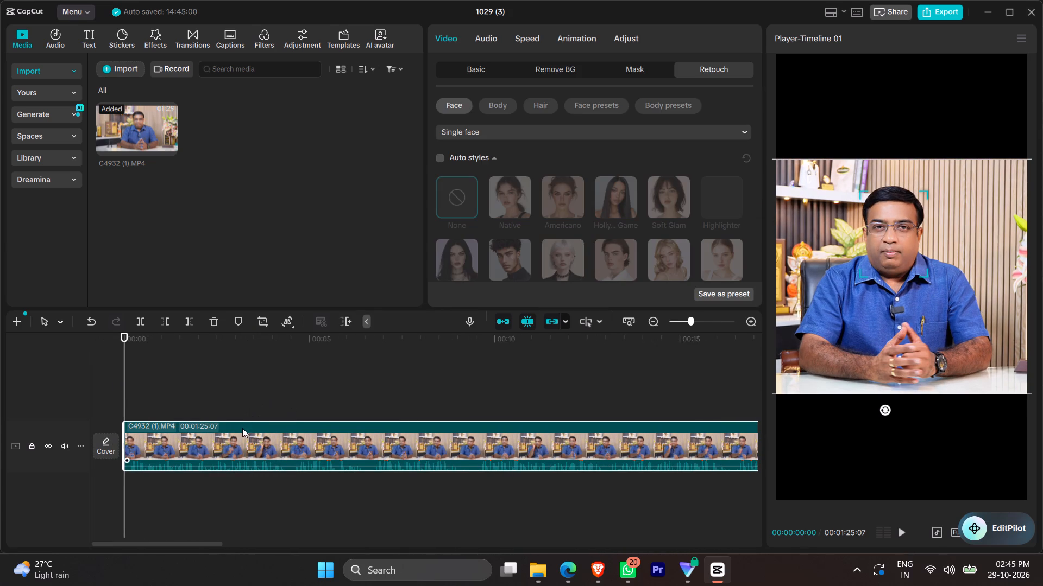
scroll(242, 428, "down", 8, "ctrl")
scroll(245, 439, "up", 5, "ctrl")
key("space")
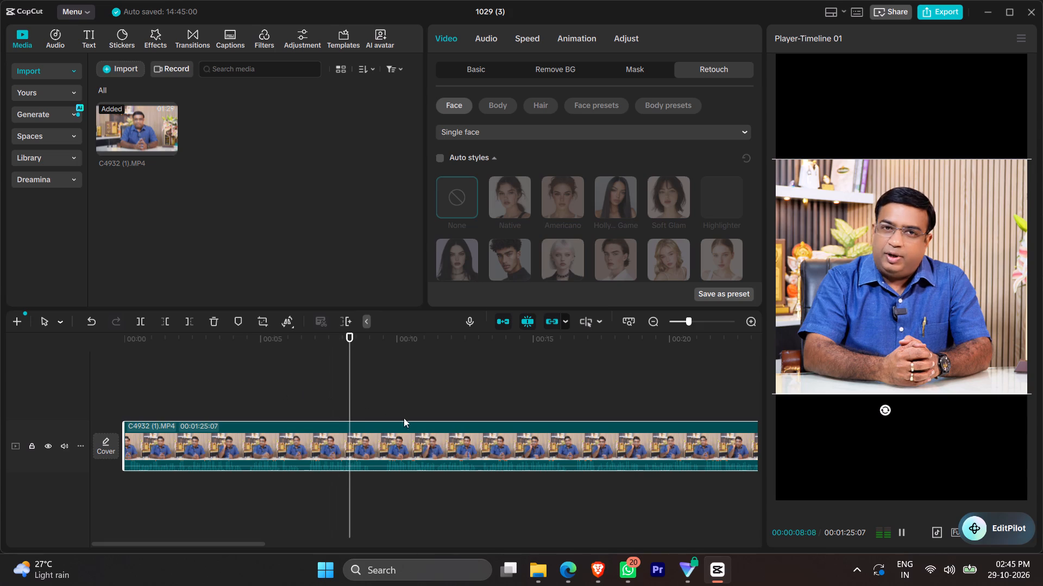
left_click(461, 435)
left_click(427, 390)
left_click(438, 430)
left_click(292, 377)
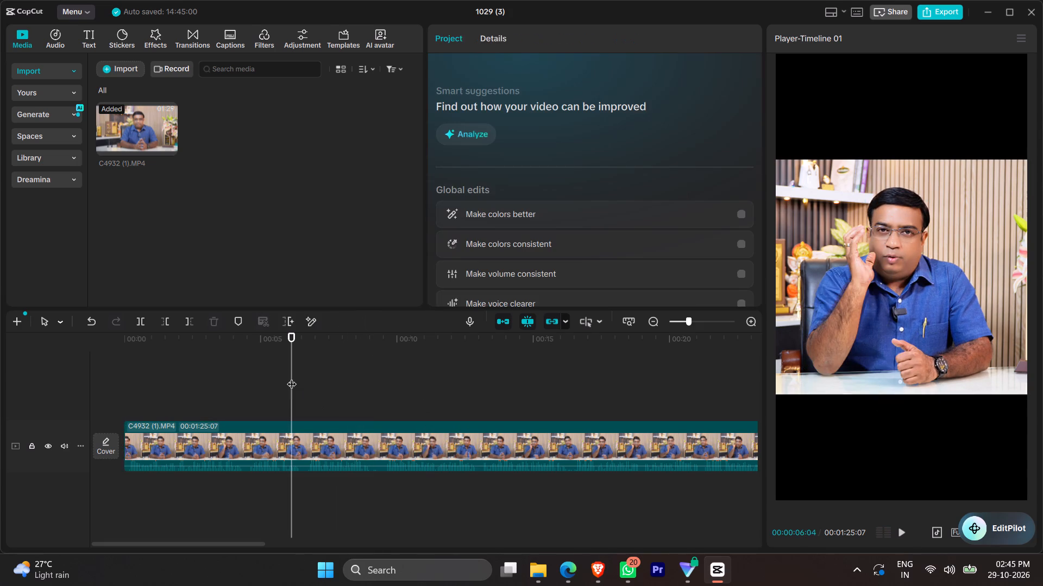
key("space")
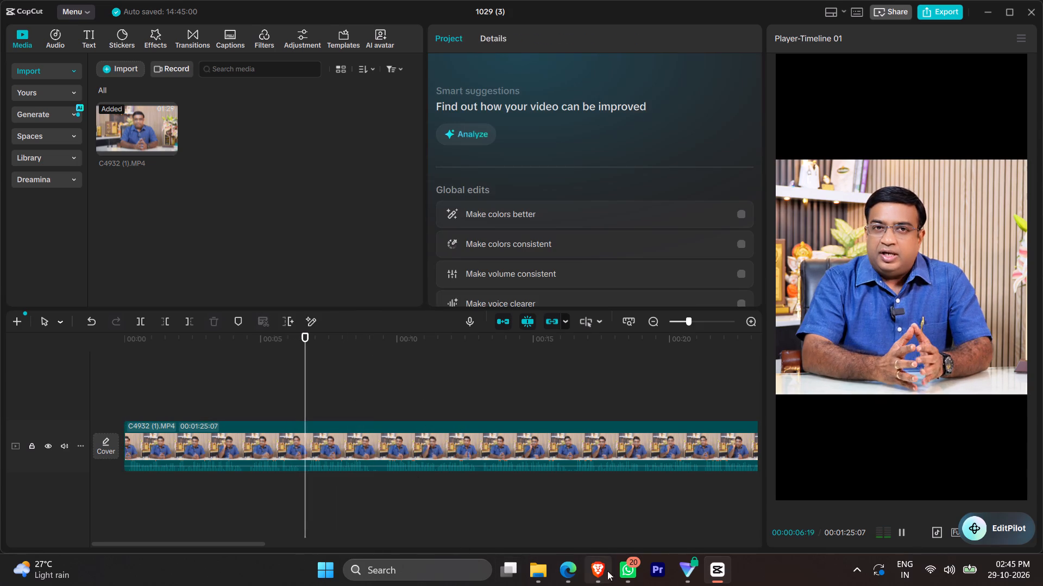
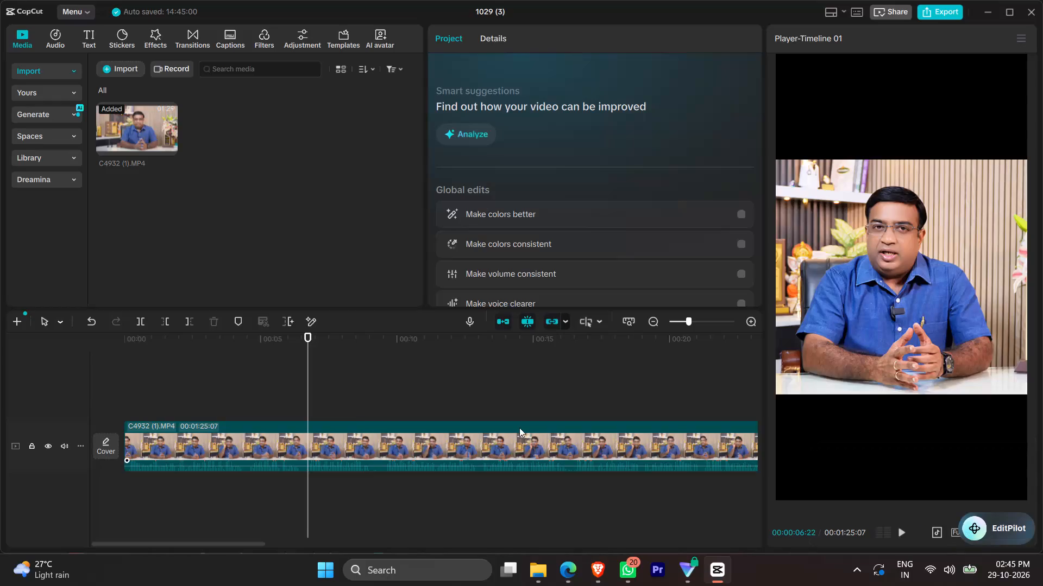
Replay the C4932 (1) clip between about 3 and 8 seconds to locate the pauses between spoken phrases.
key("space")
left_click(298, 396)
key("space")
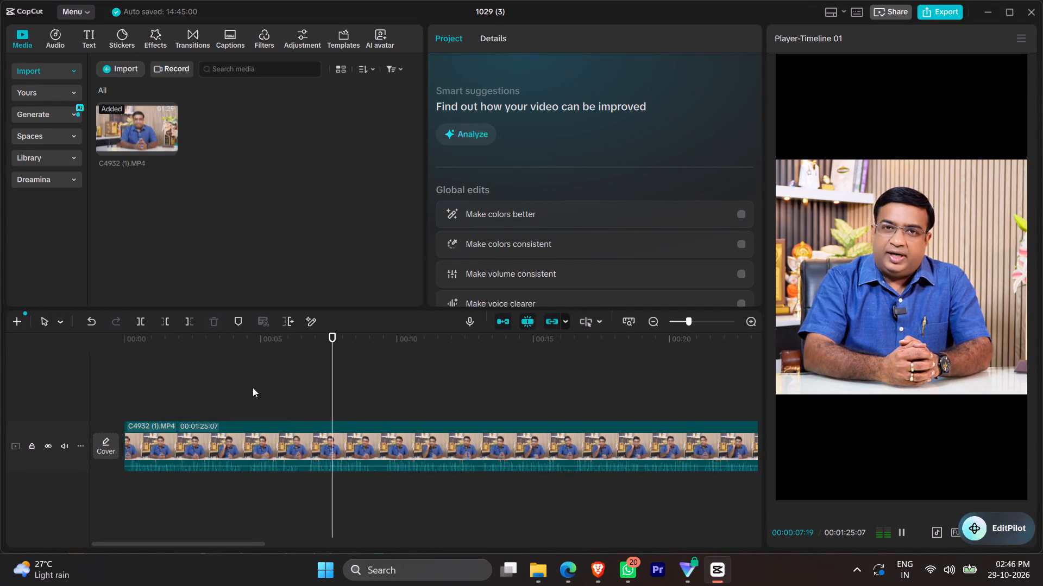
left_click(236, 387)
key("space")
left_click(224, 385)
key("space")
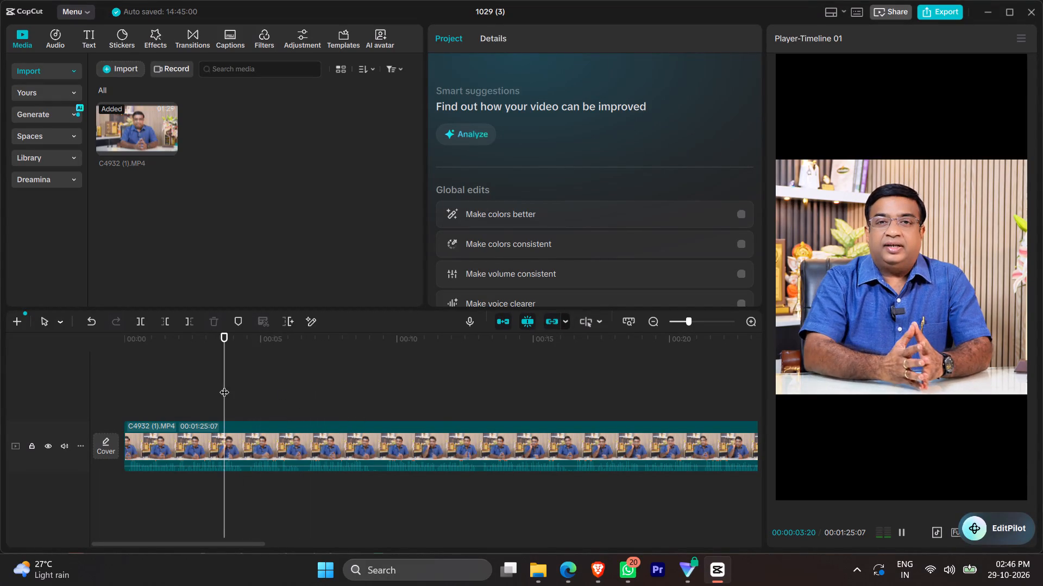
scroll(233, 398, "up", 14, "ctrl")
key("space")
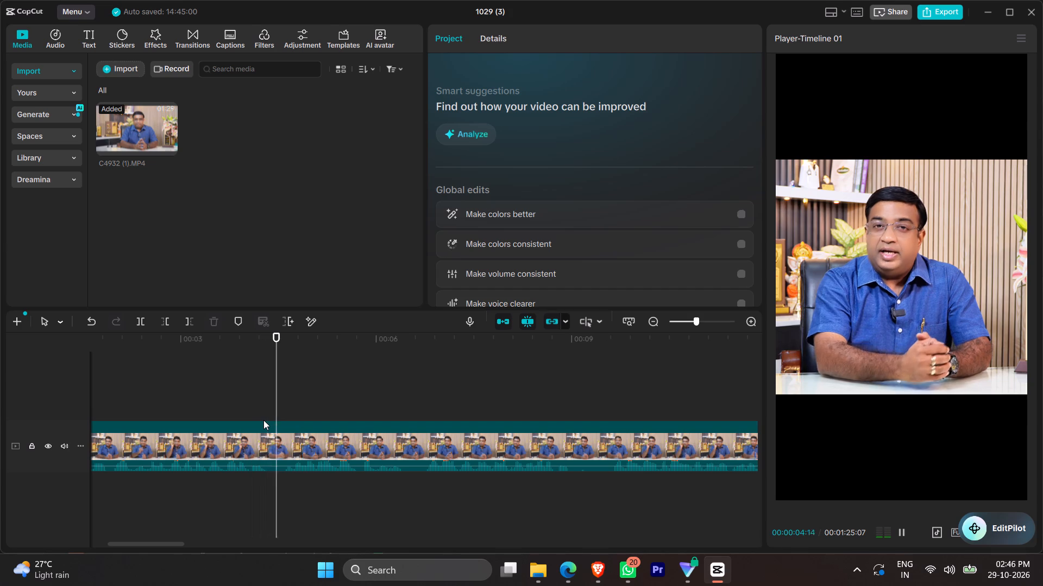
scroll(263, 420, "up", 5, "ctrl")
left_click(219, 380)
key("space")
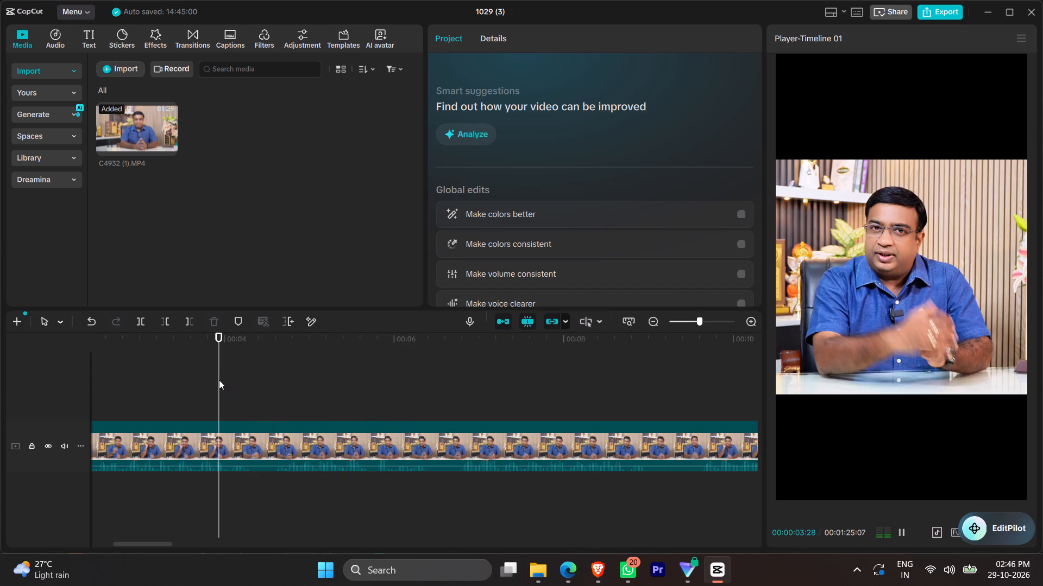
key("space")
left_click(255, 375)
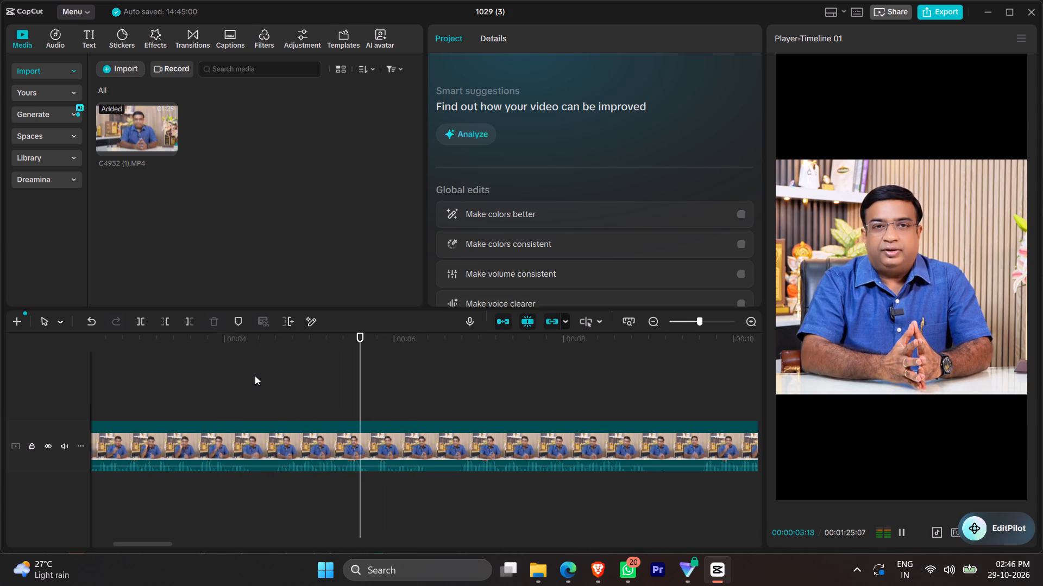
key("space")
key("space")
Split the clip at about 4:12 and again at about 4:17 (seconds:frames) to isolate a short pause.
left_click(253, 374)
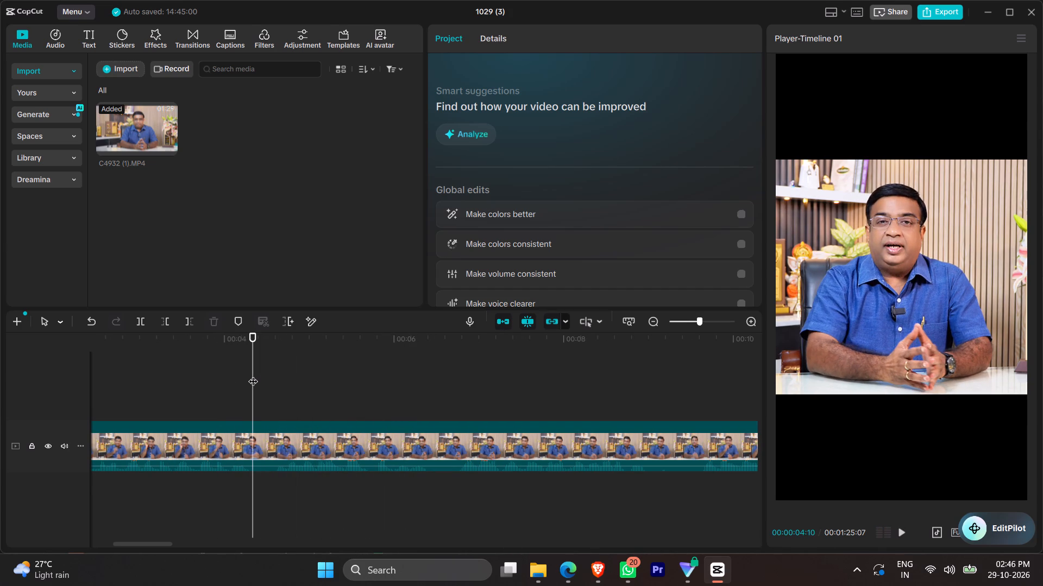
left_click(253, 374)
left_click_drag(255, 373, 257, 373)
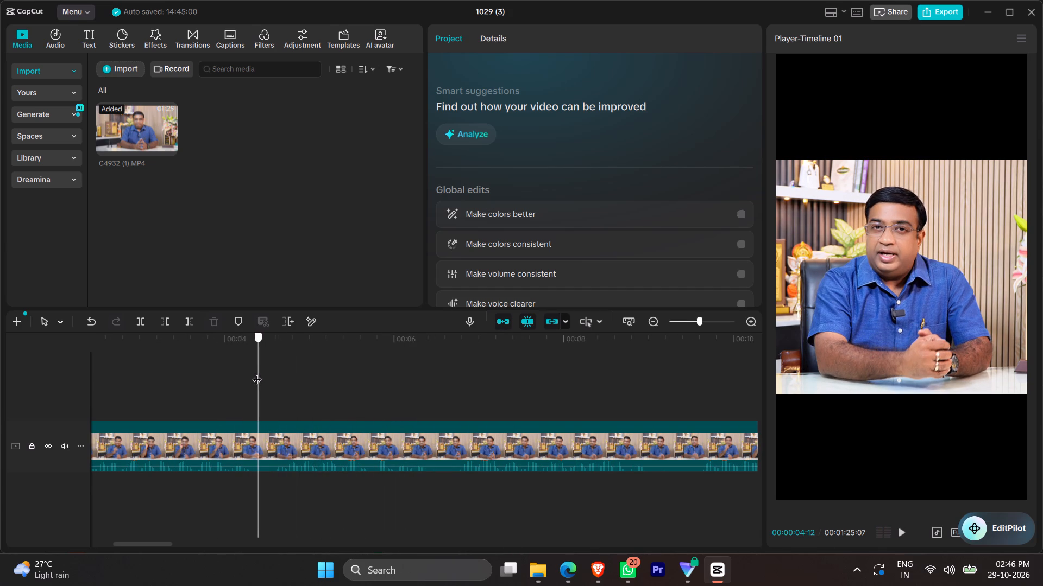
left_click_drag(257, 373, 259, 374)
left_click_drag(259, 374, 273, 379)
key("q")
key("q")
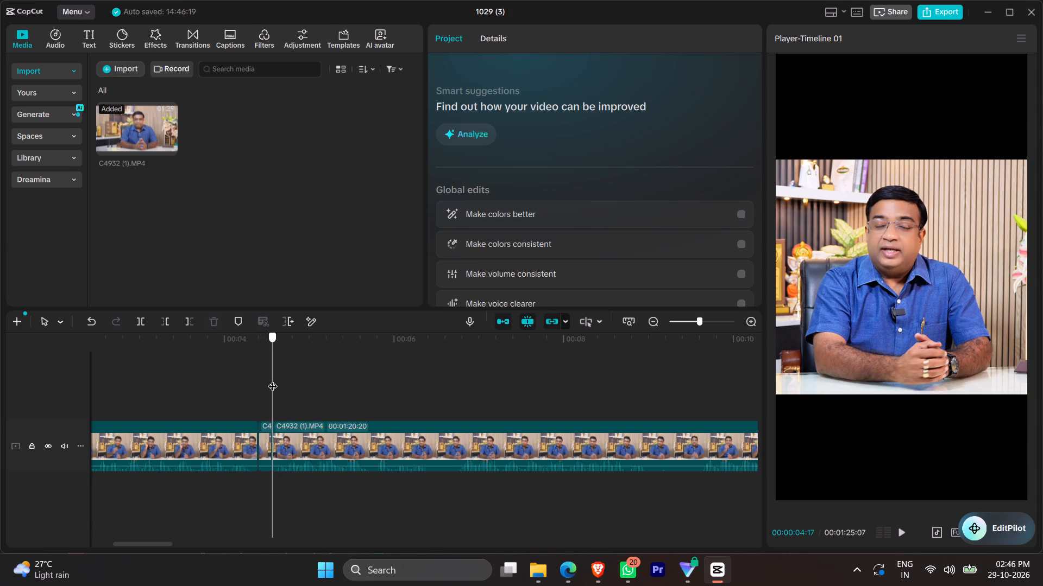
Split the clip at about 6:14 and again at about 6:21 (seconds:frames) to isolate another short pause.
left_click_drag(273, 379, 434, 376)
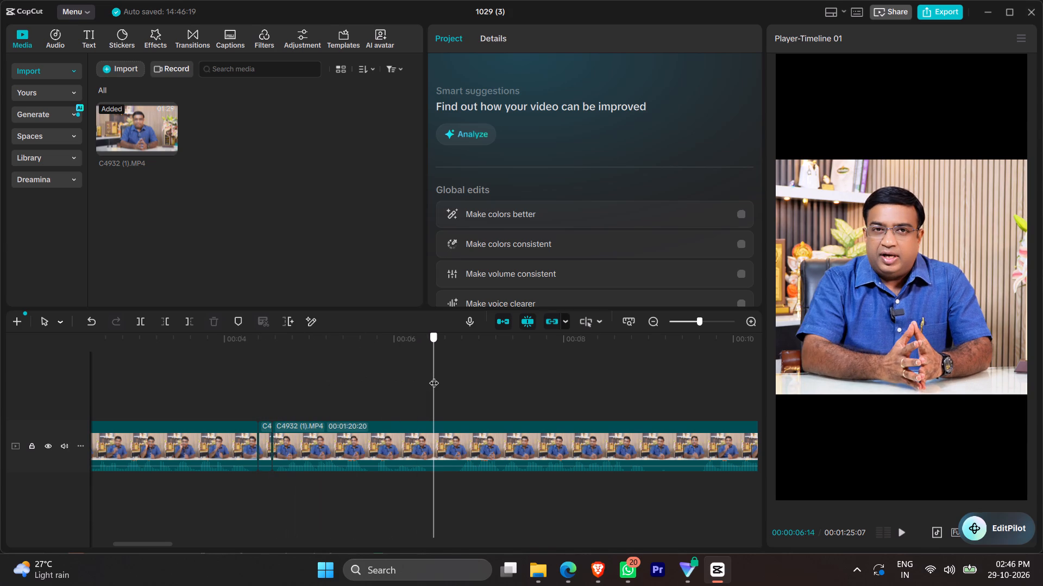
left_click_drag(434, 376, 694, 387)
key("q")
key("q")
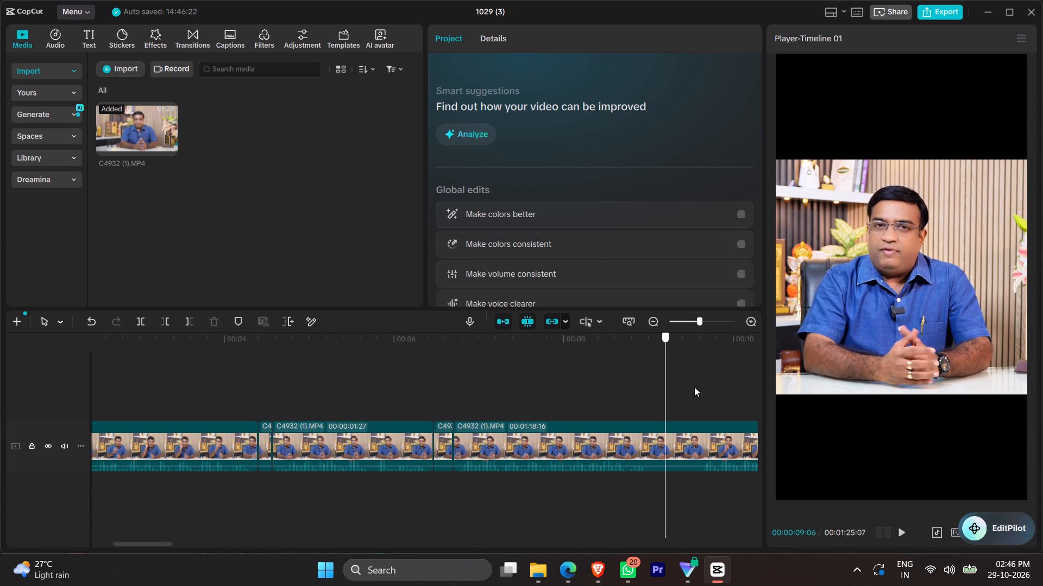
Split the clip at about 9:01 and again at 9:17 (seconds:frames) to isolate a third pause.
left_click_drag(694, 387, 652, 388)
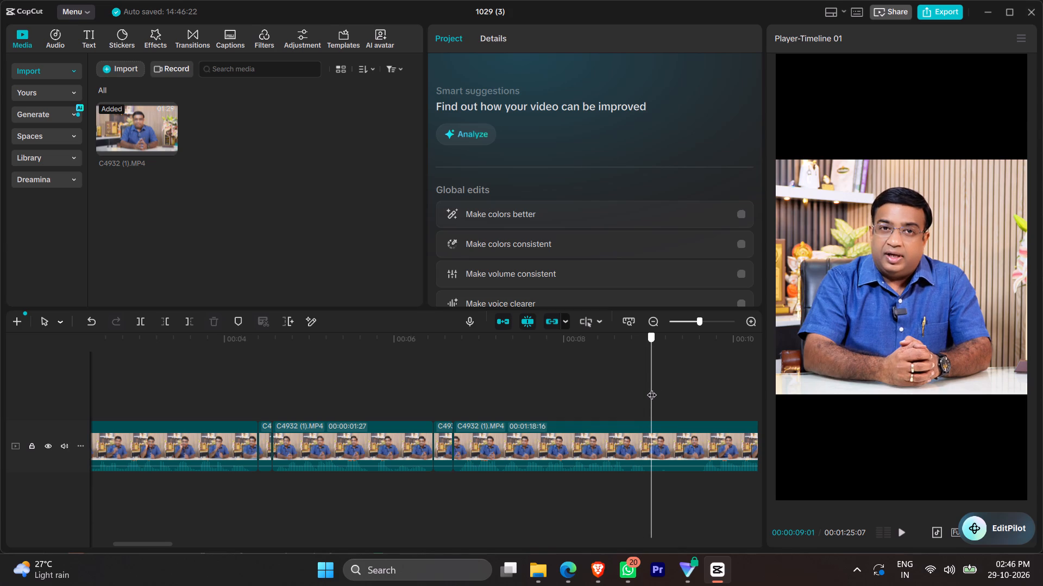
left_click_drag(652, 388, 703, 397)
key("q")
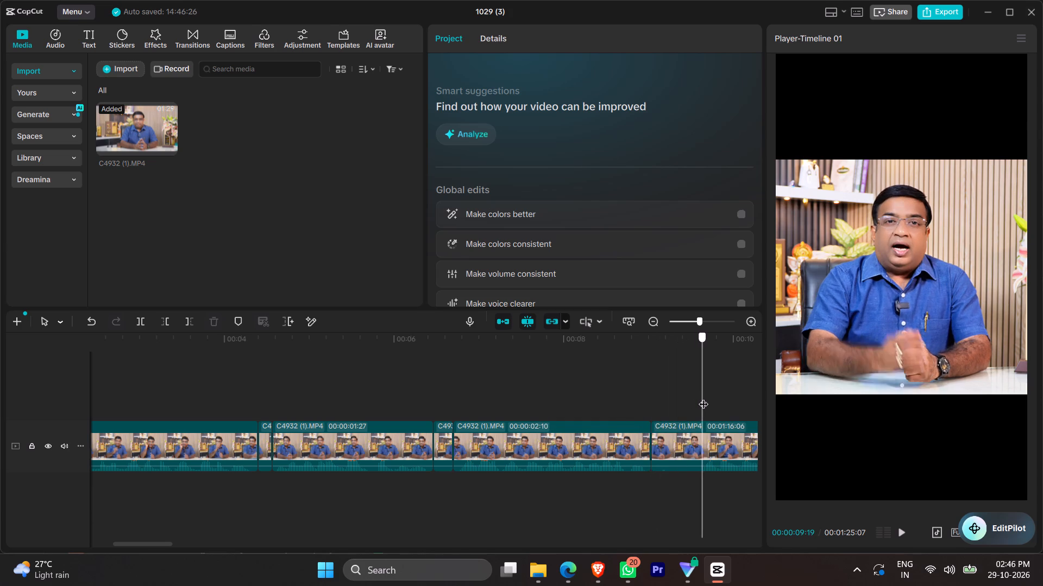
left_click_drag(703, 397, 696, 402)
key("q")
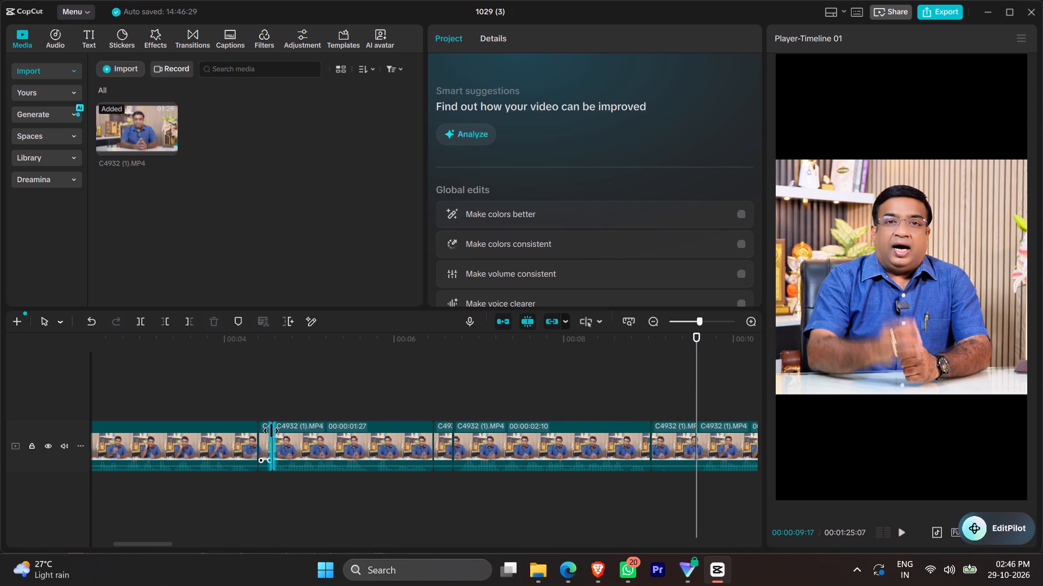
Delete the three short isolated pause segments starting at about 4:12, 6:14 and 9:01 (seconds:frames) from the timeline.
left_click(265, 434)
key("1")
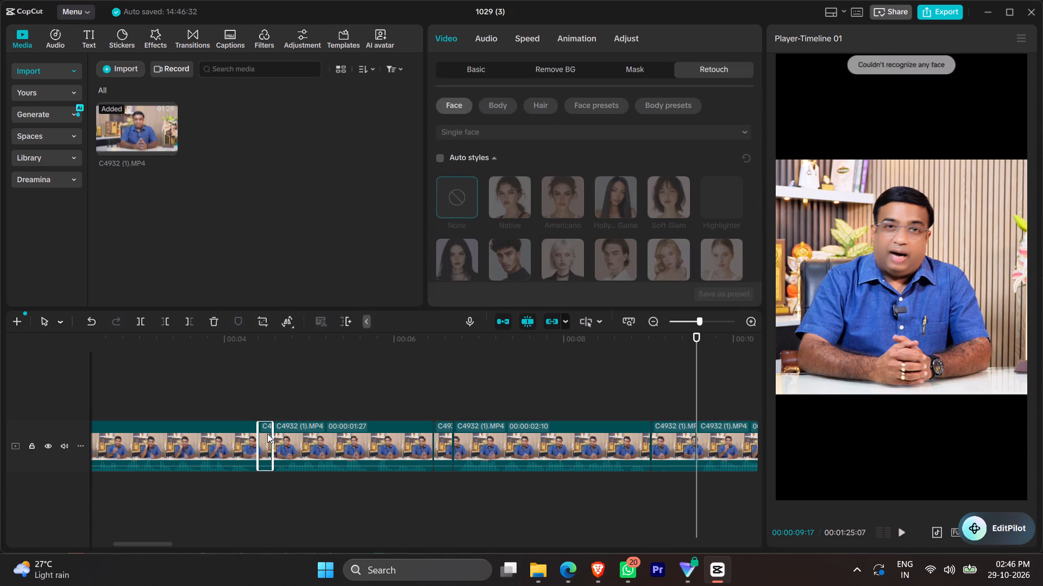
left_click(432, 431)
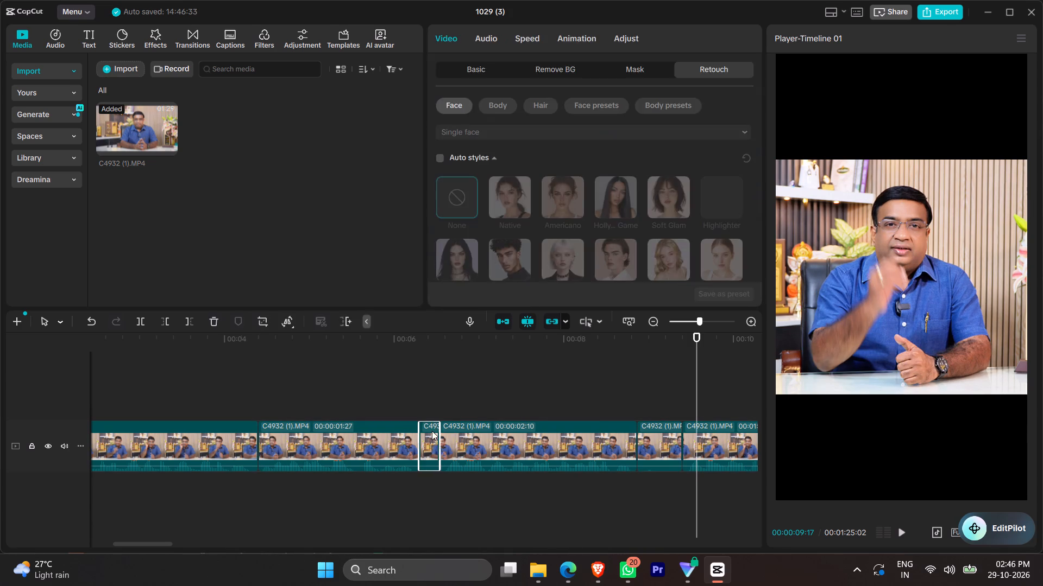
key("1")
left_click(630, 437)
key("1")
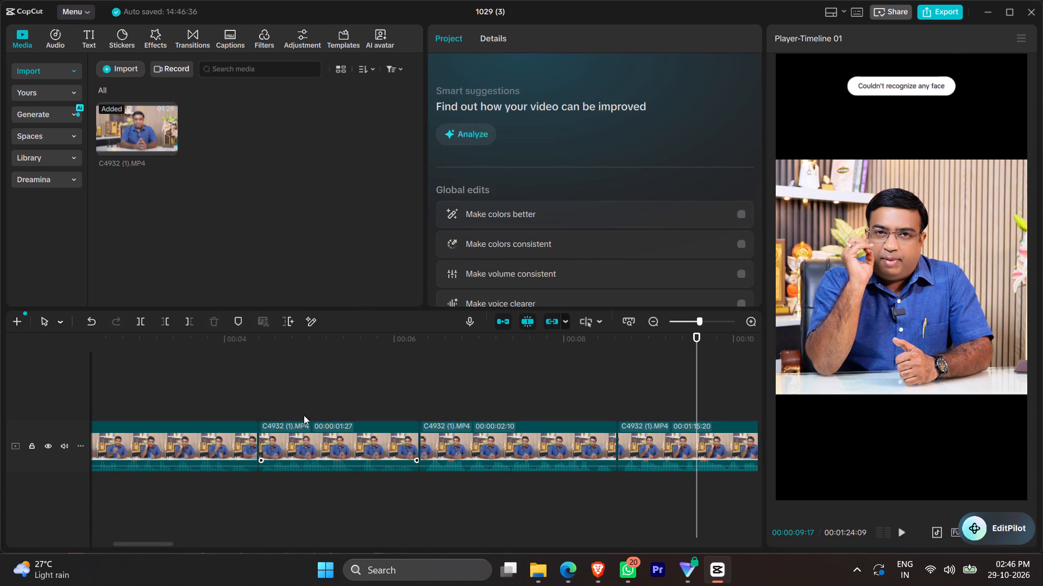
Play the edited timeline from about 2 seconds to about 31 seconds, reviewing the new cuts and the uncut footage that follows.
left_click(97, 391)
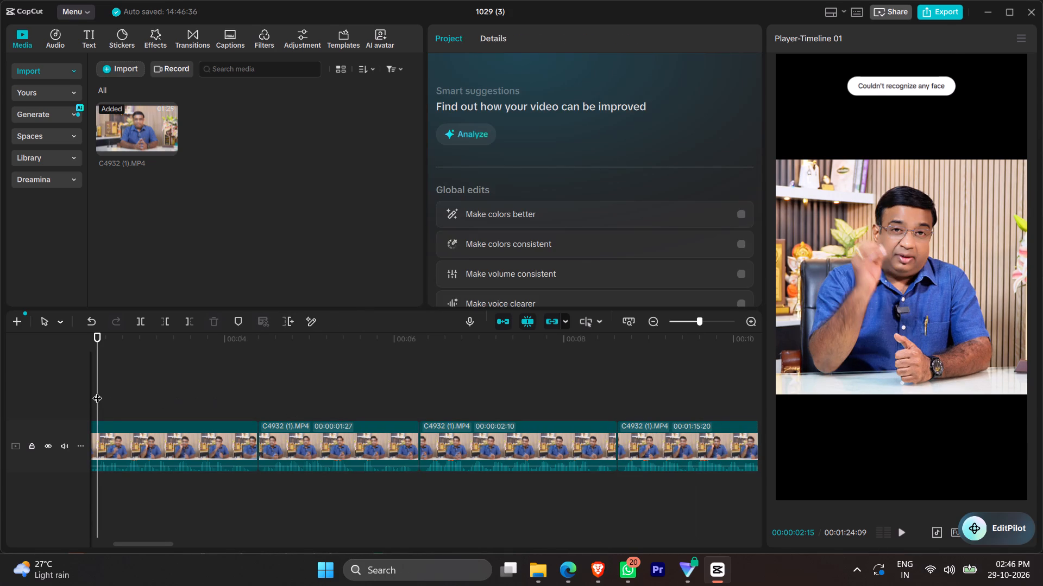
key("space")
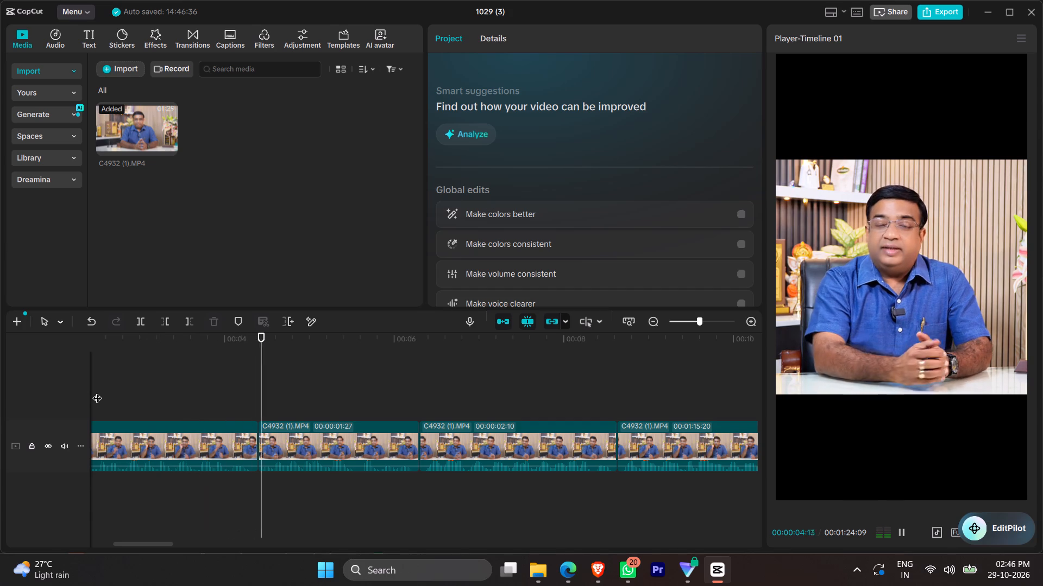
key("space")
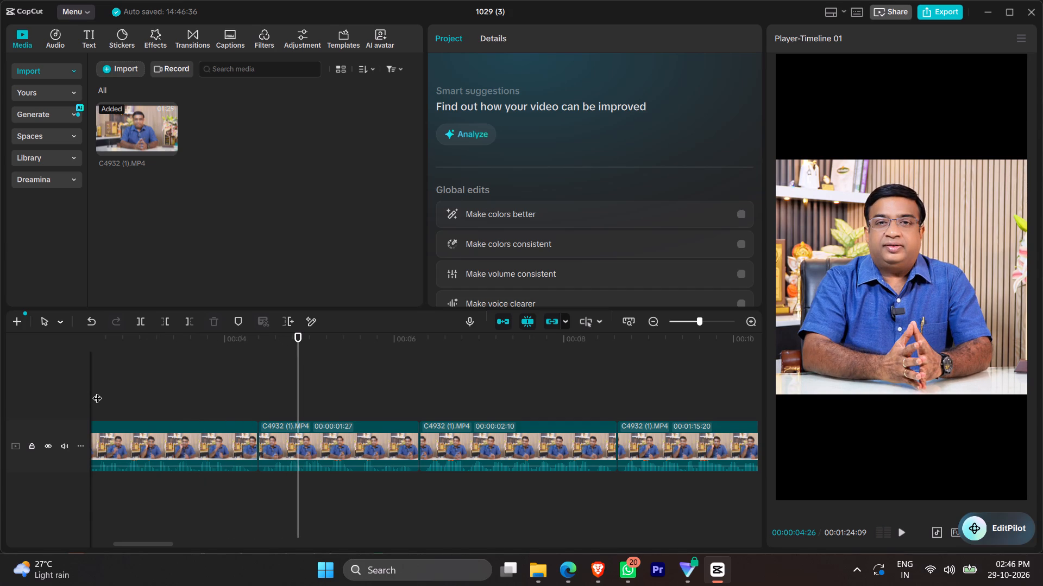
left_click(155, 396)
key("space")
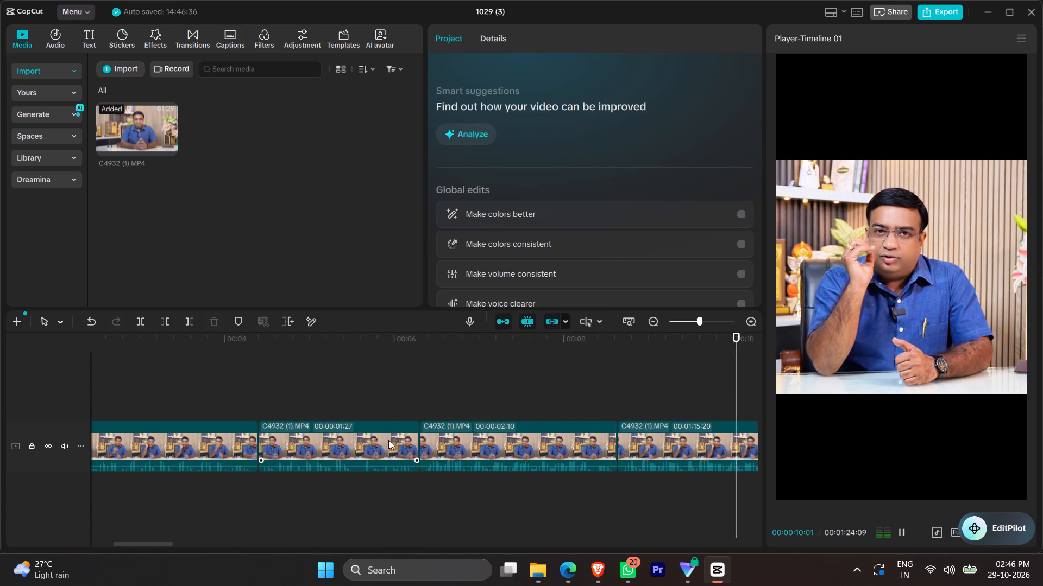
scroll(391, 441, "down", 6, "ctrl")
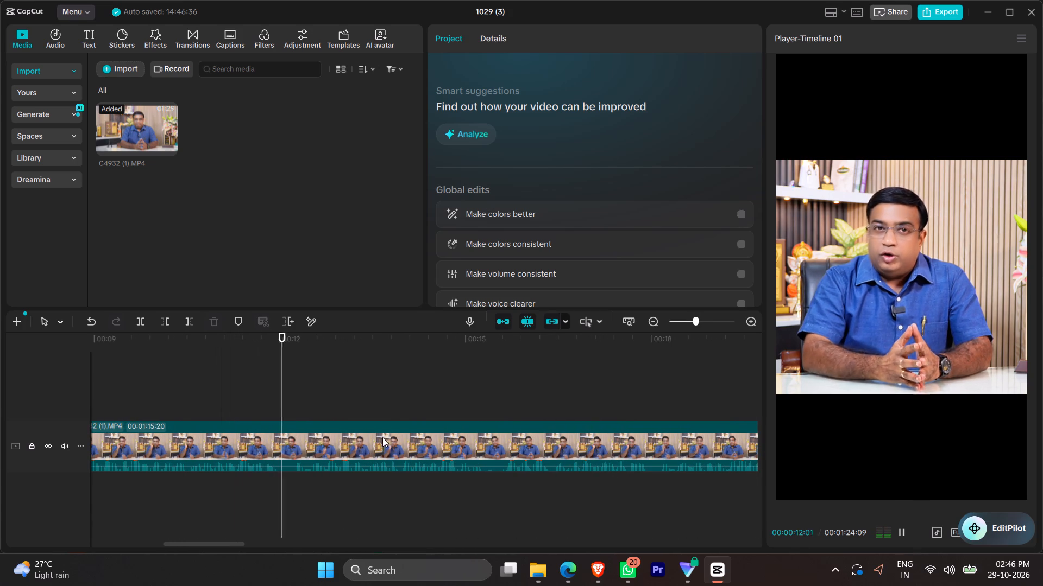
scroll(350, 435, "down", 4, "ctrl")
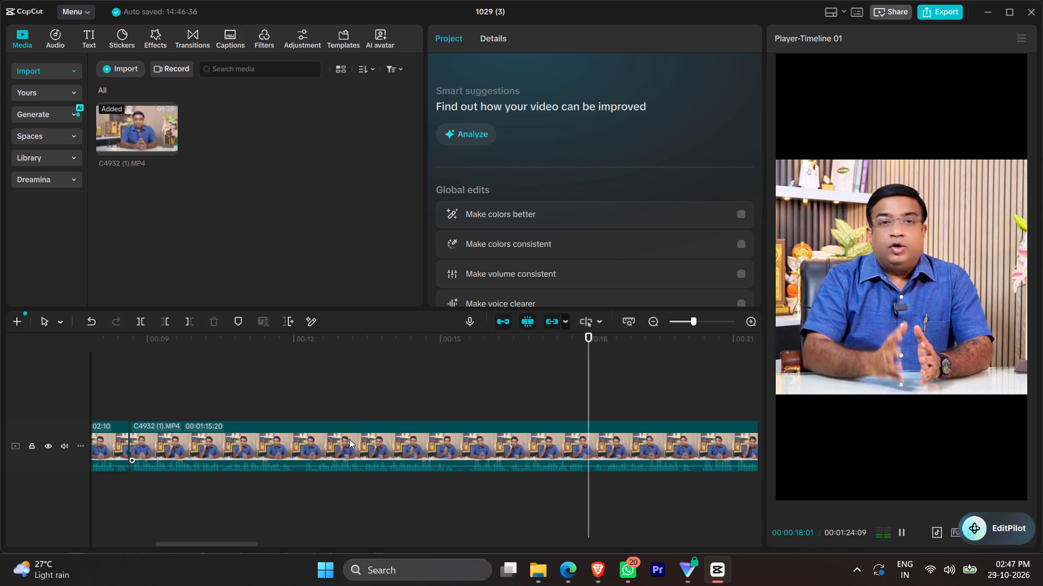
scroll(506, 465, "left", 1)
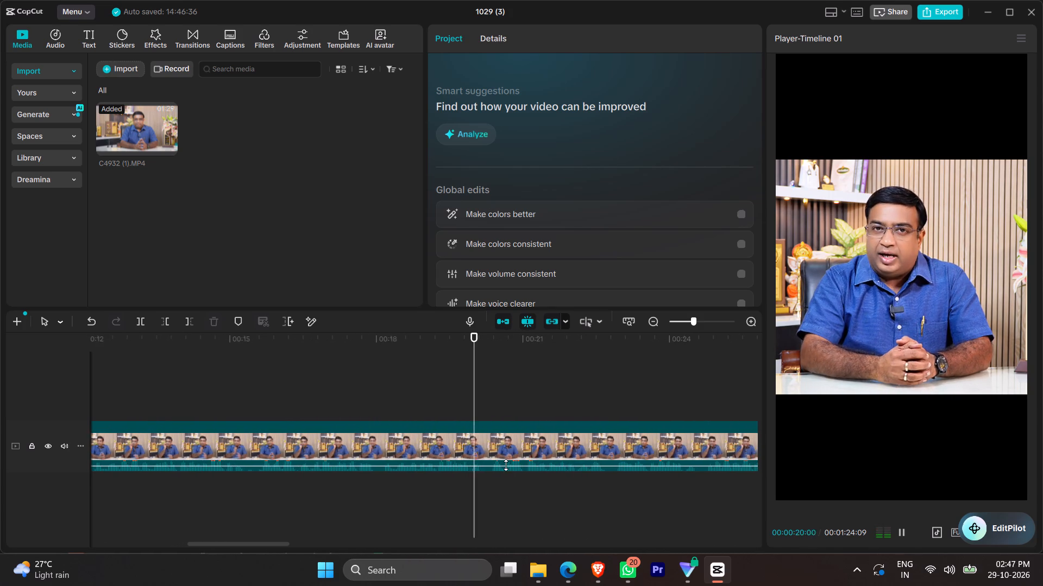
scroll(506, 465, "down", 2, "ctrl")
scroll(506, 466, "left", 1)
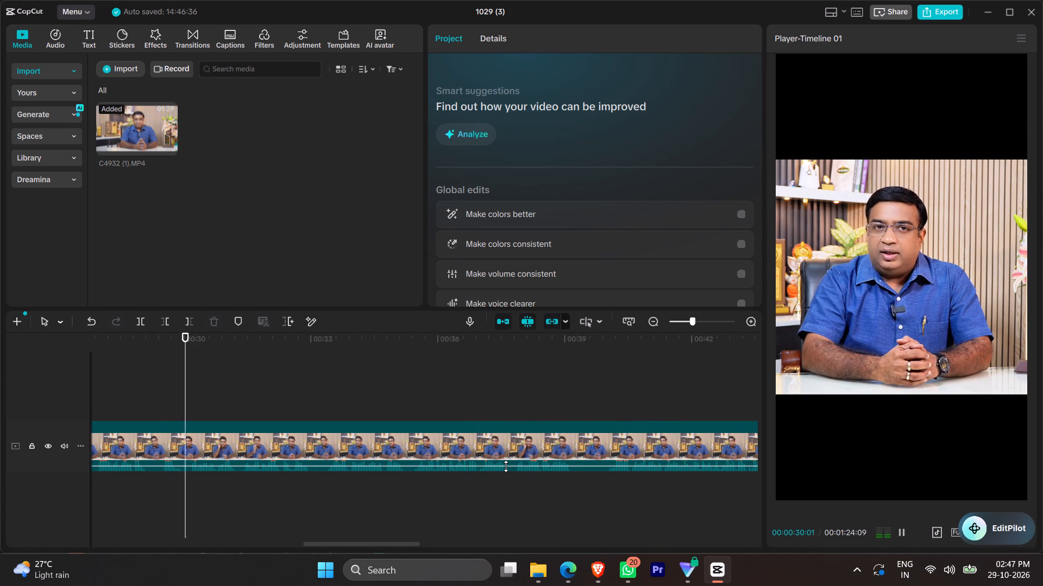
key("space")
Replay the uncut footage between about 27 and 33 seconds several times, listening for pauses to trim.
scroll(506, 466, "right", 1)
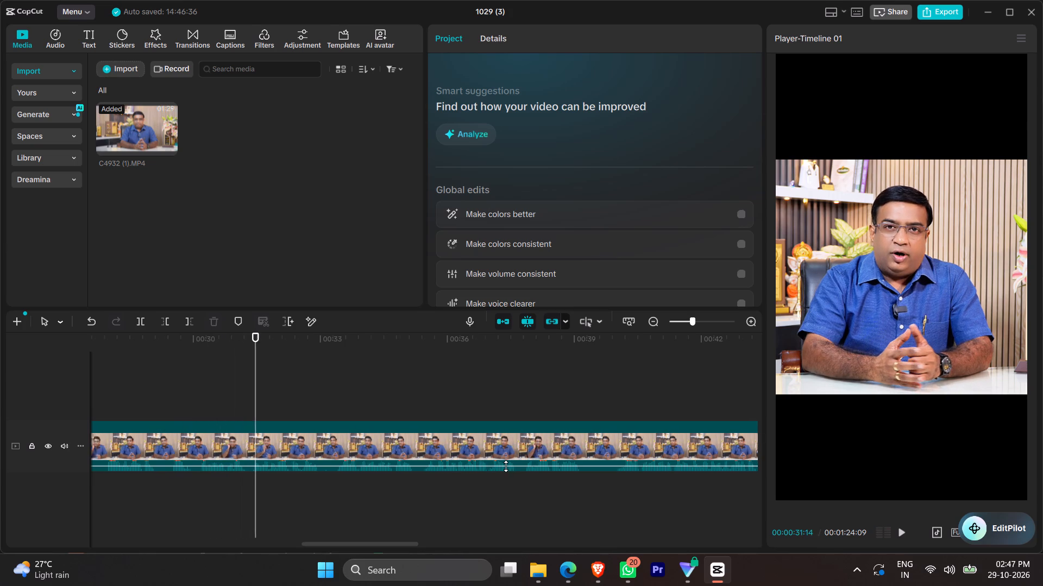
scroll(506, 466, "right", 1)
left_click(121, 377)
key("space")
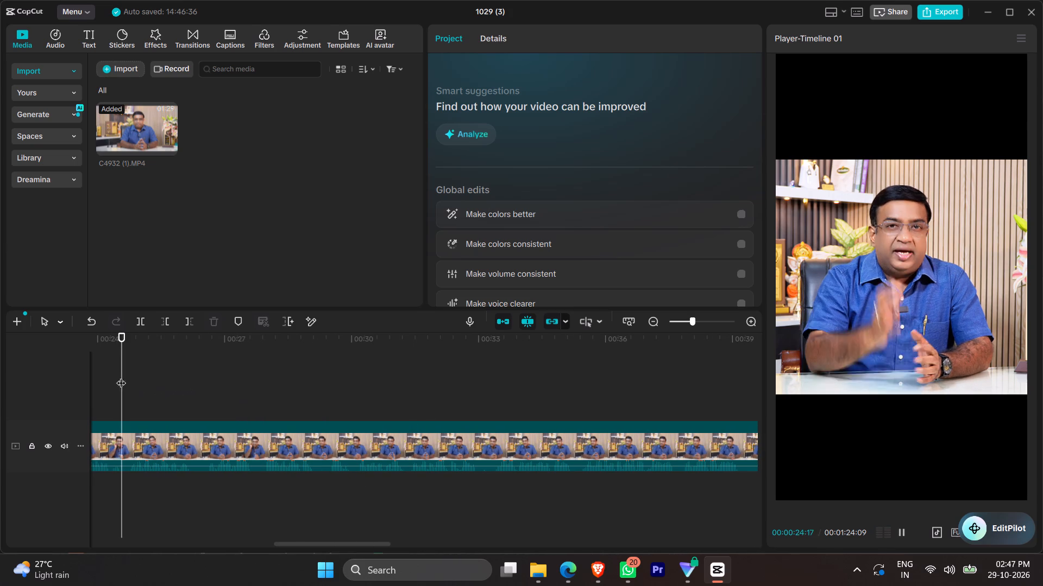
left_click(194, 397)
left_click(161, 391)
key("space")
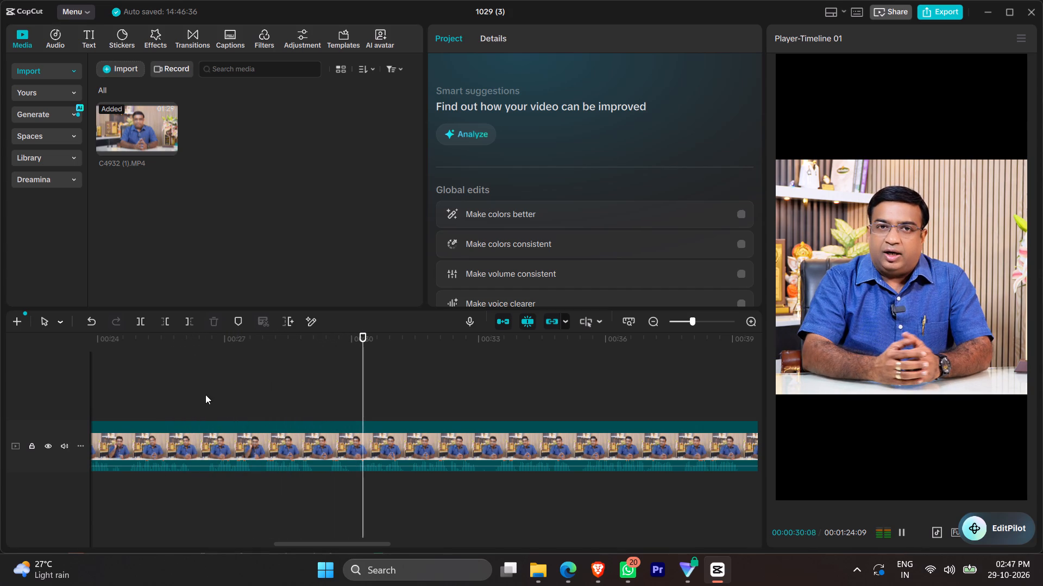
key("space")
left_click(204, 371)
key("space")
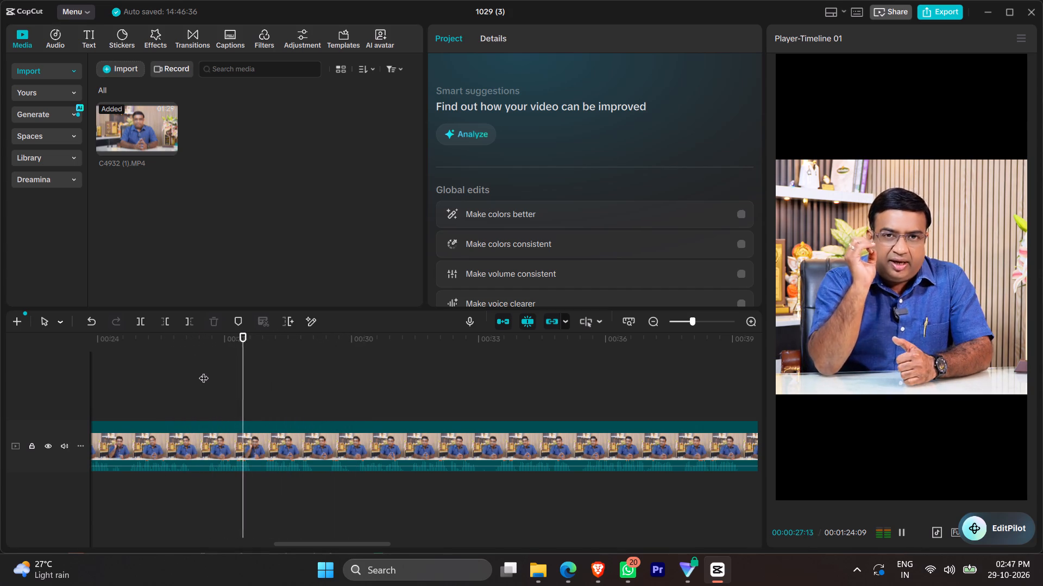
key("space")
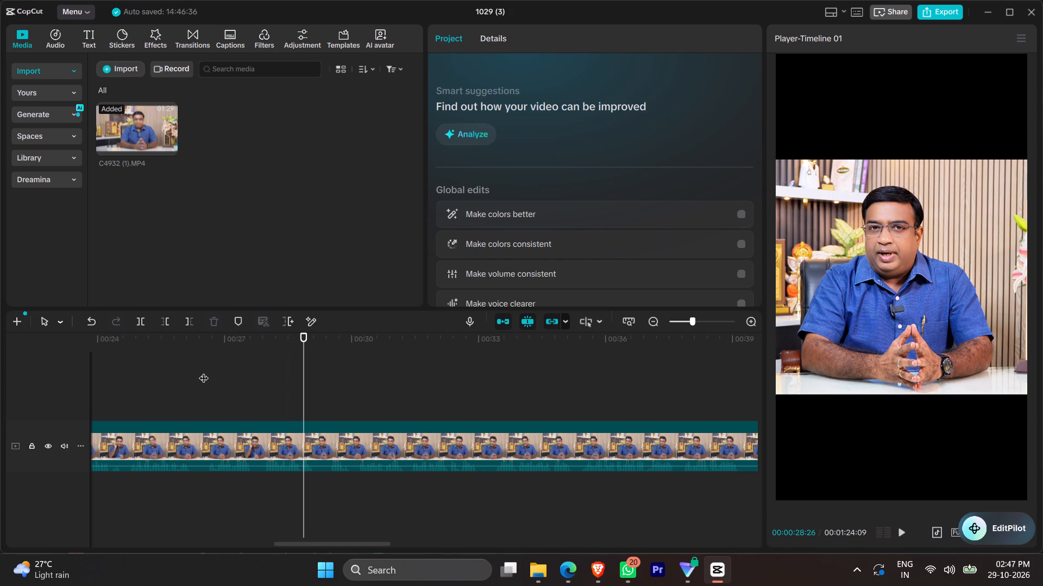
key("space")
key("space")
key("space")
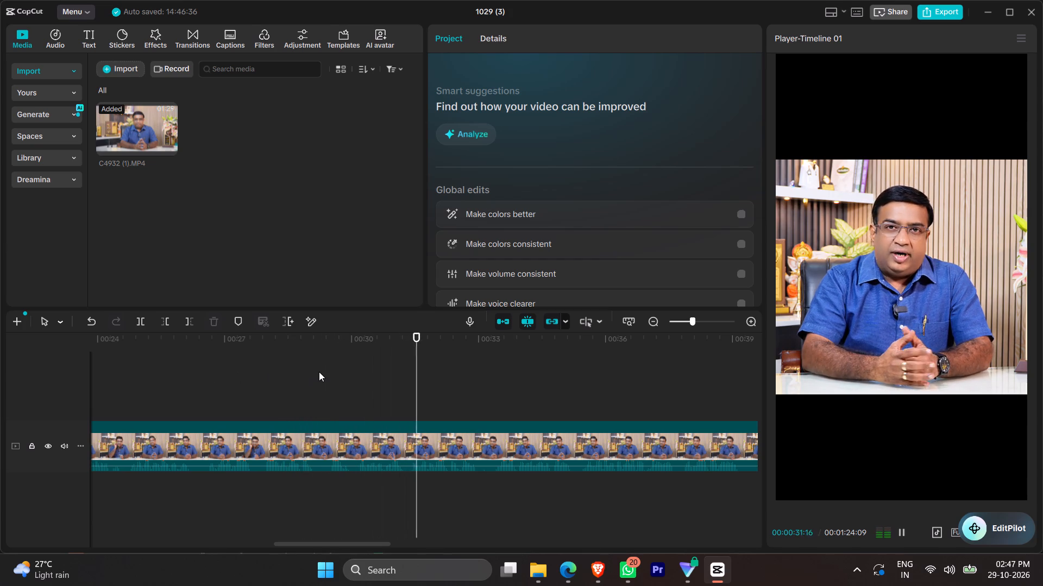
left_click(182, 367)
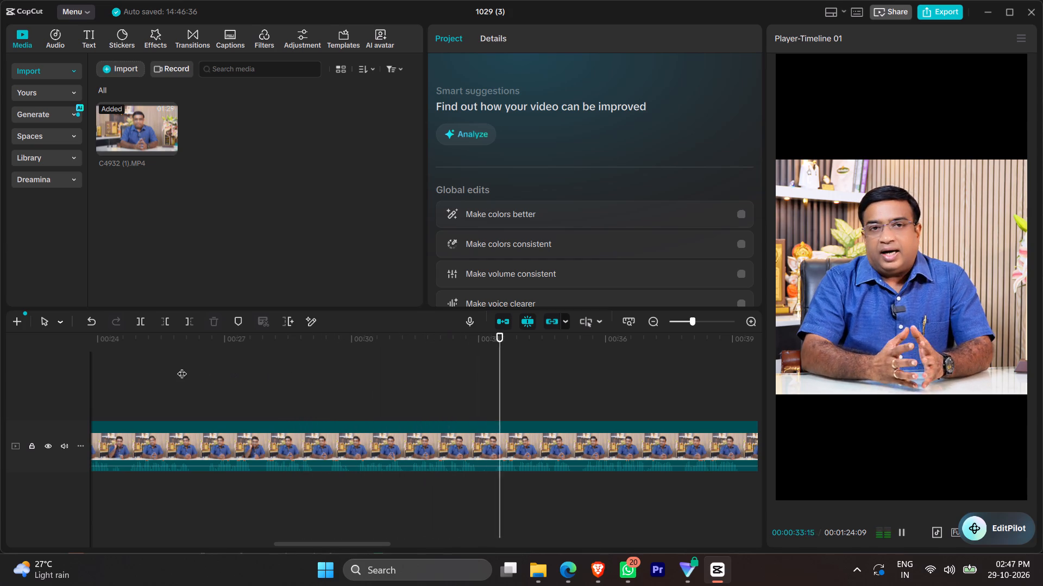
key("space")
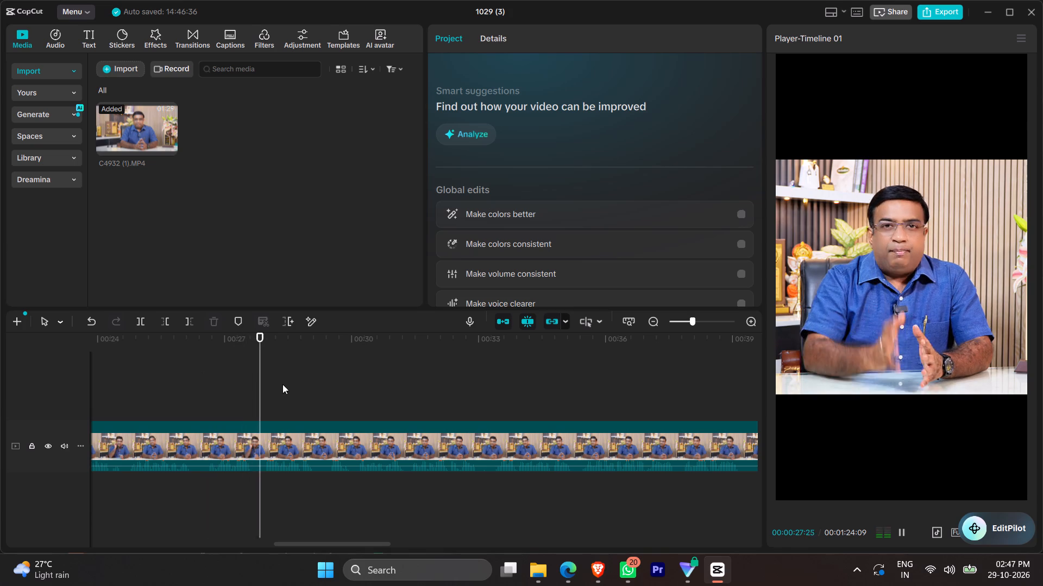
left_click(239, 374)
key("space")
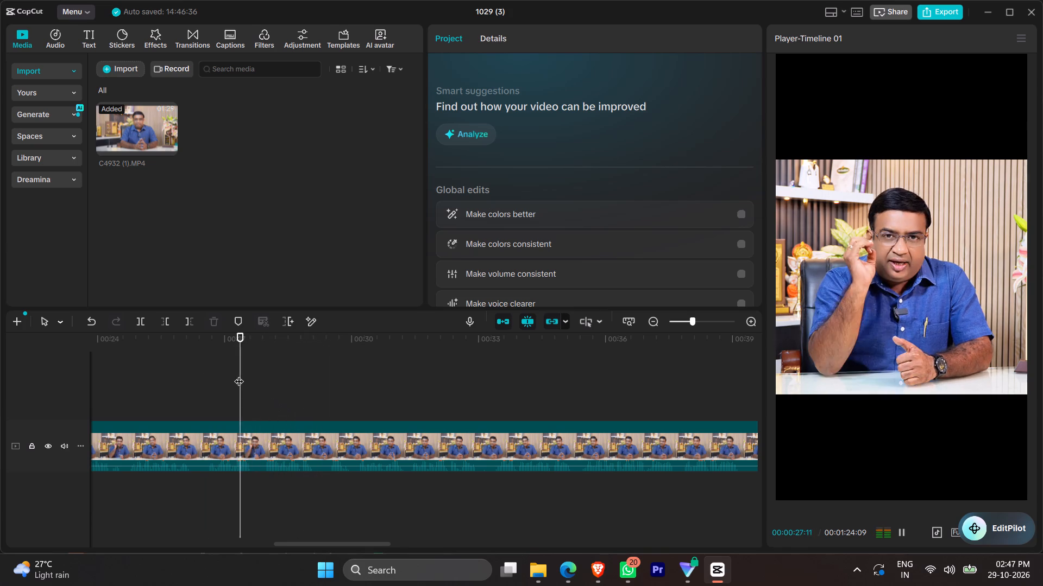
key("space")
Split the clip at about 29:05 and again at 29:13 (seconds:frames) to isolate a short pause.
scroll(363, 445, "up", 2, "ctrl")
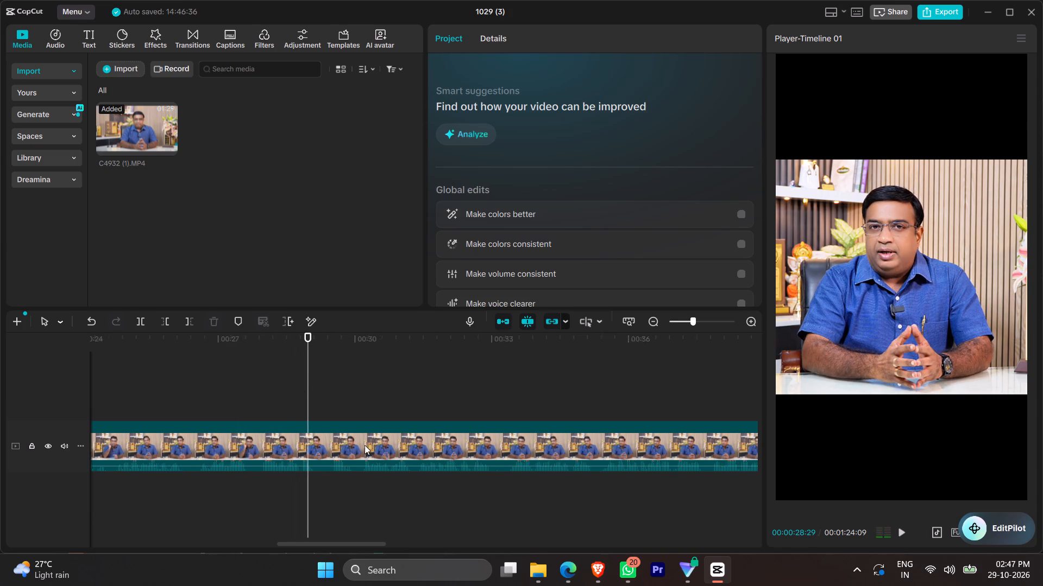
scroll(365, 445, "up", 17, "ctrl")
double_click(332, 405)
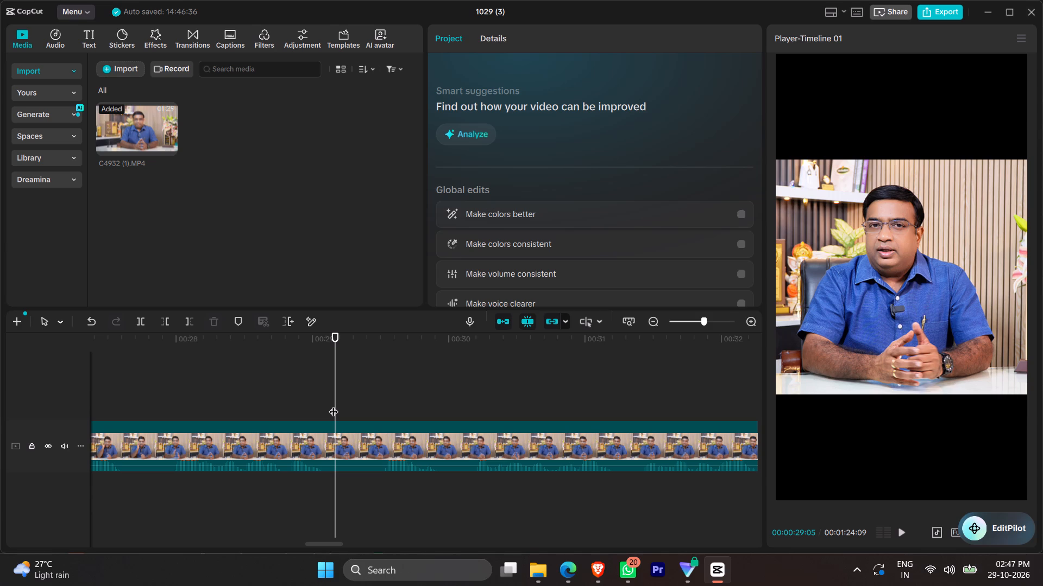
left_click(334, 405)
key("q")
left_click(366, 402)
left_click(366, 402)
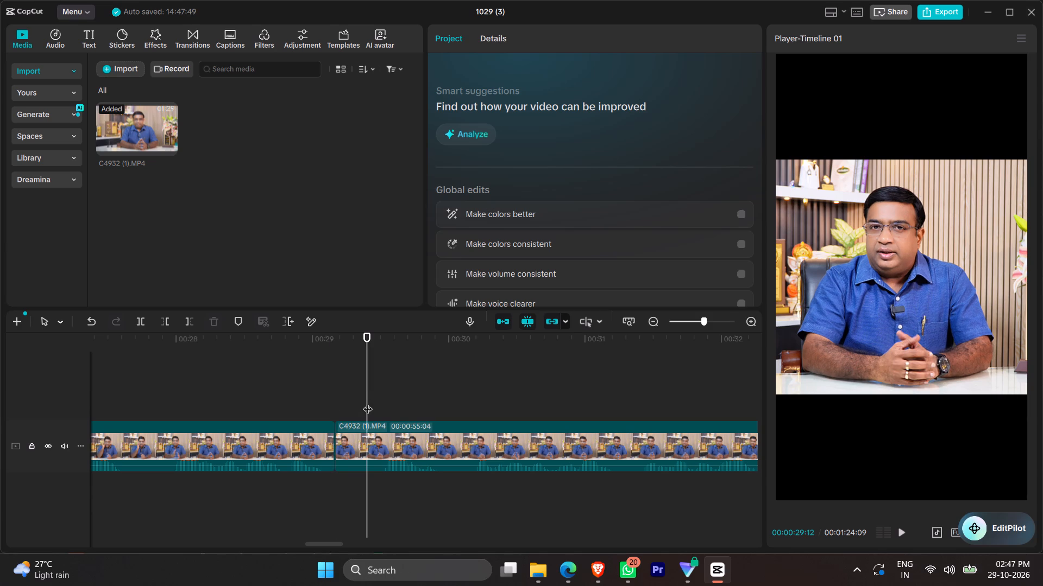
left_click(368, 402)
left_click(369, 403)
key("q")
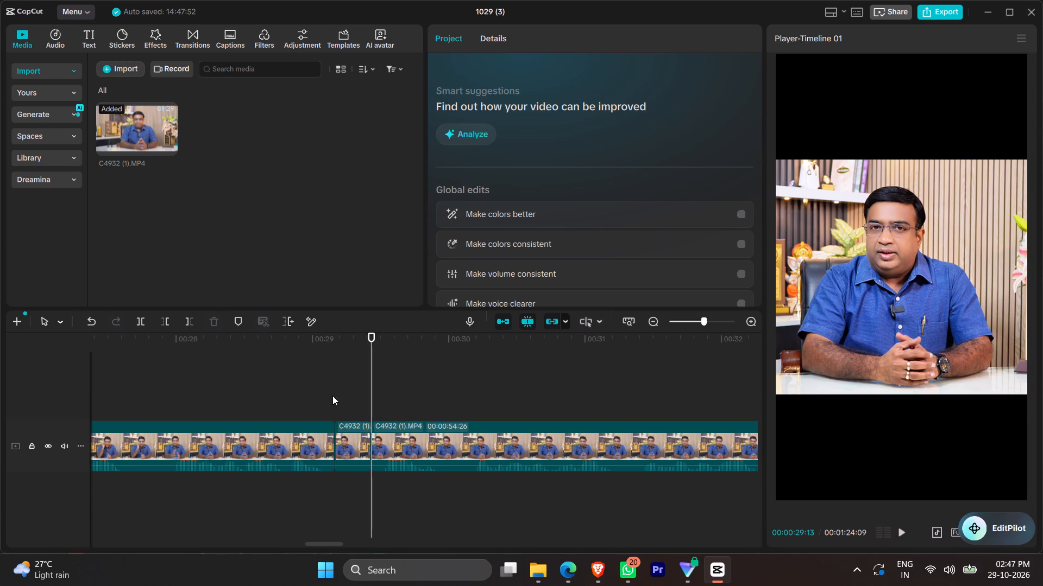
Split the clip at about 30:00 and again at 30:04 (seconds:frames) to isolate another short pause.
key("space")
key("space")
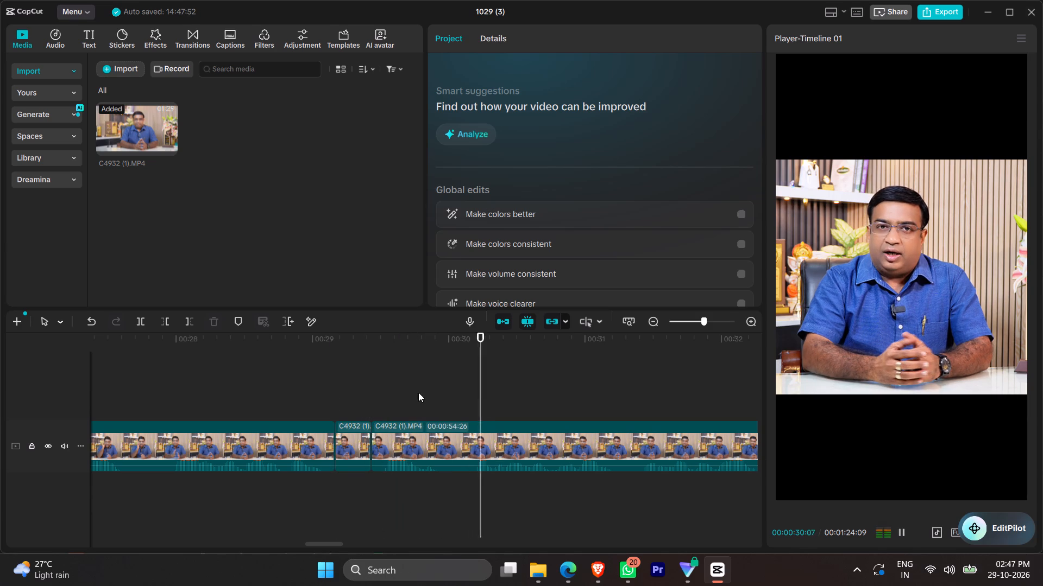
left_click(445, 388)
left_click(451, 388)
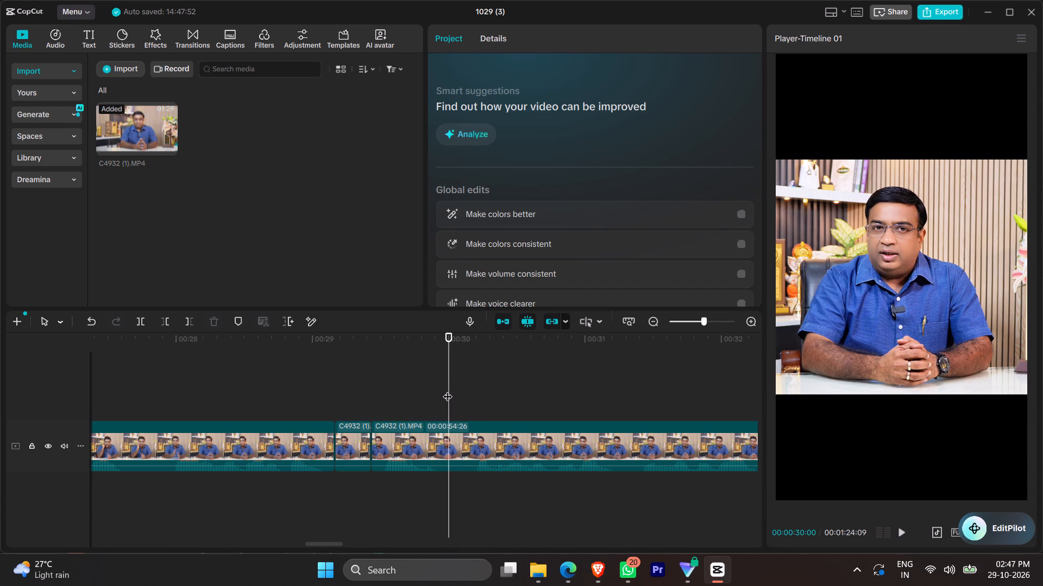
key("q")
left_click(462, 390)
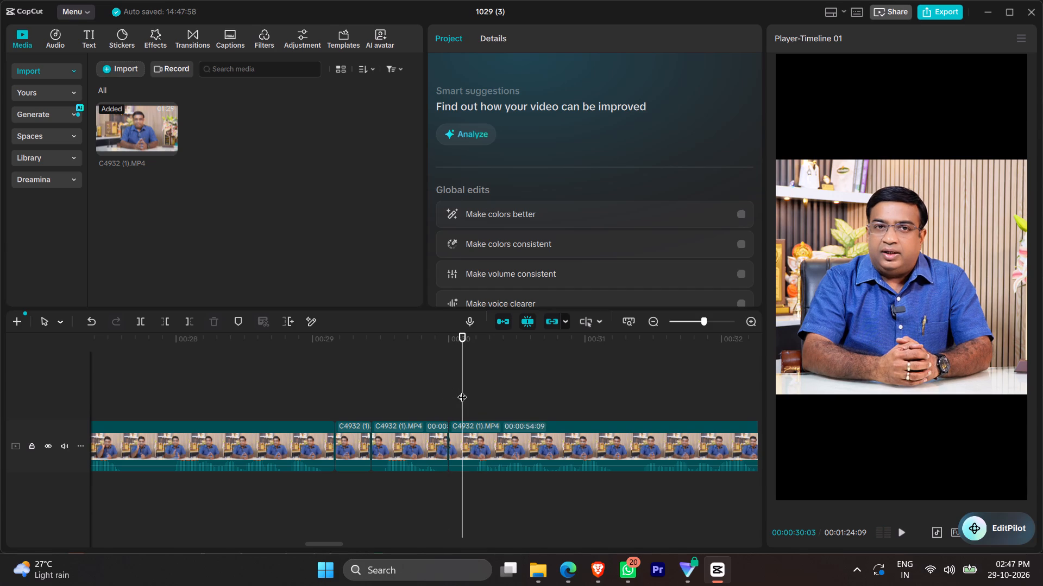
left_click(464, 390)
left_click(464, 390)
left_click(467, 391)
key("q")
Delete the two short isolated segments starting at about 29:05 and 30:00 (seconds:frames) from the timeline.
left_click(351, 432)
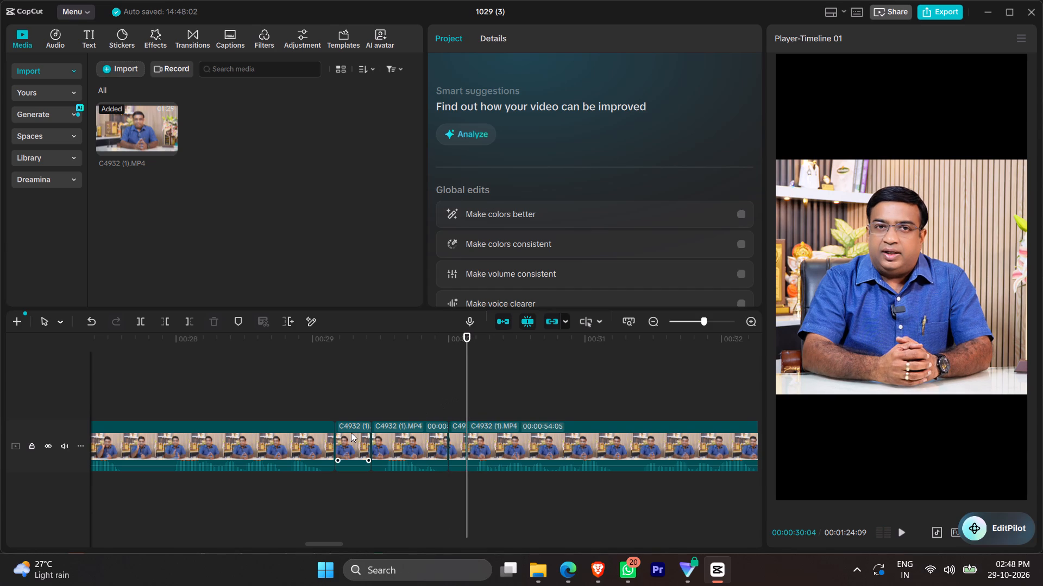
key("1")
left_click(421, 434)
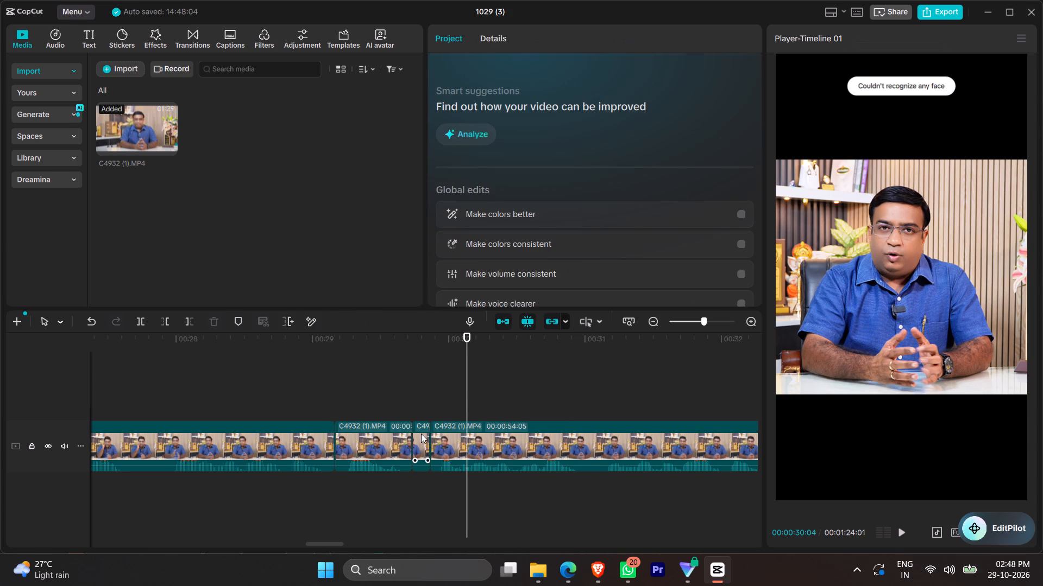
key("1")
Play the timeline from about 28 to 33 seconds and replay the part around 29 seconds, reviewing the new cuts.
left_click(162, 398)
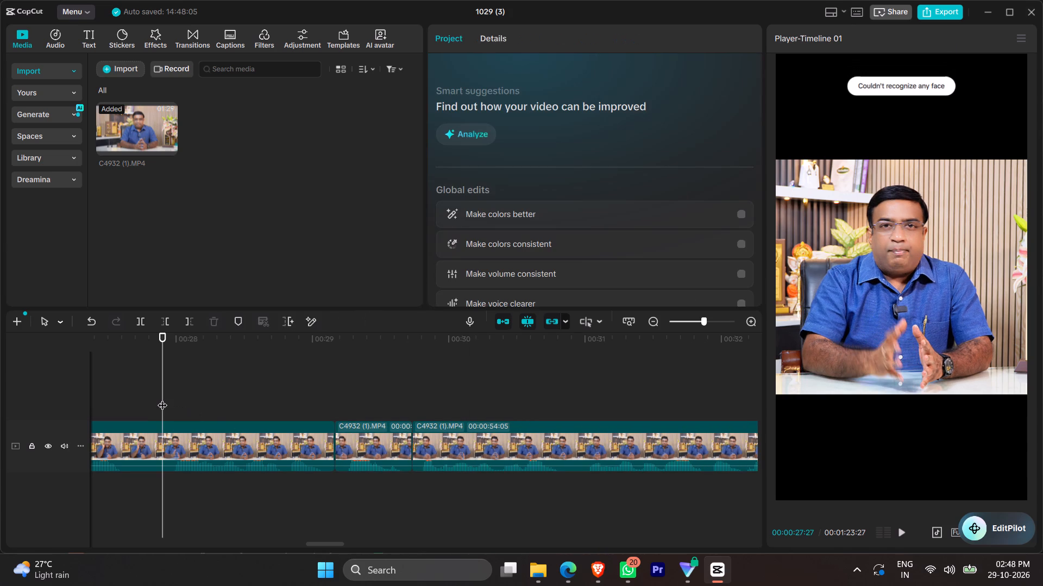
key("space")
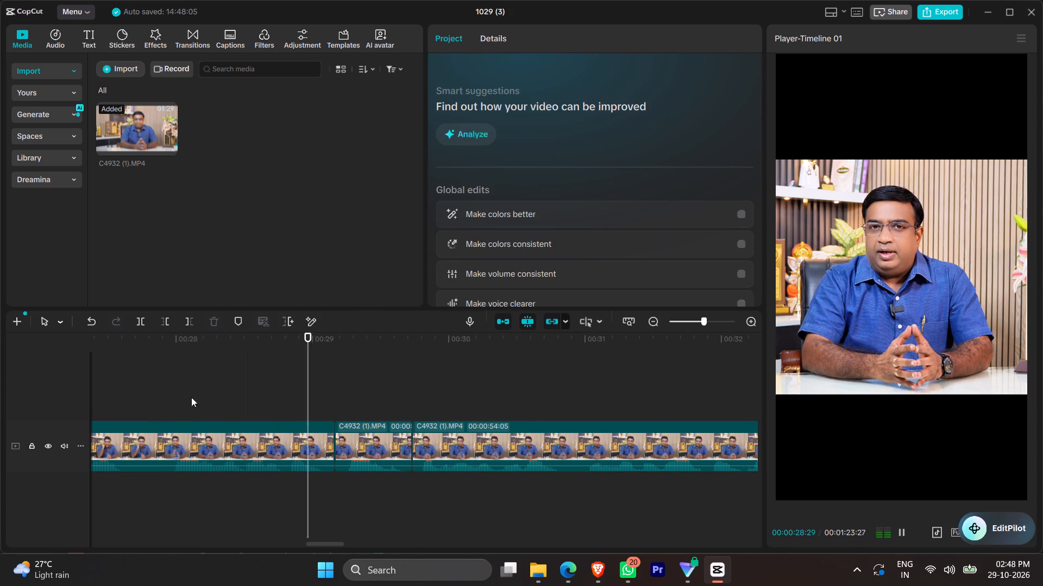
scroll(436, 405, "down", 8, "ctrl")
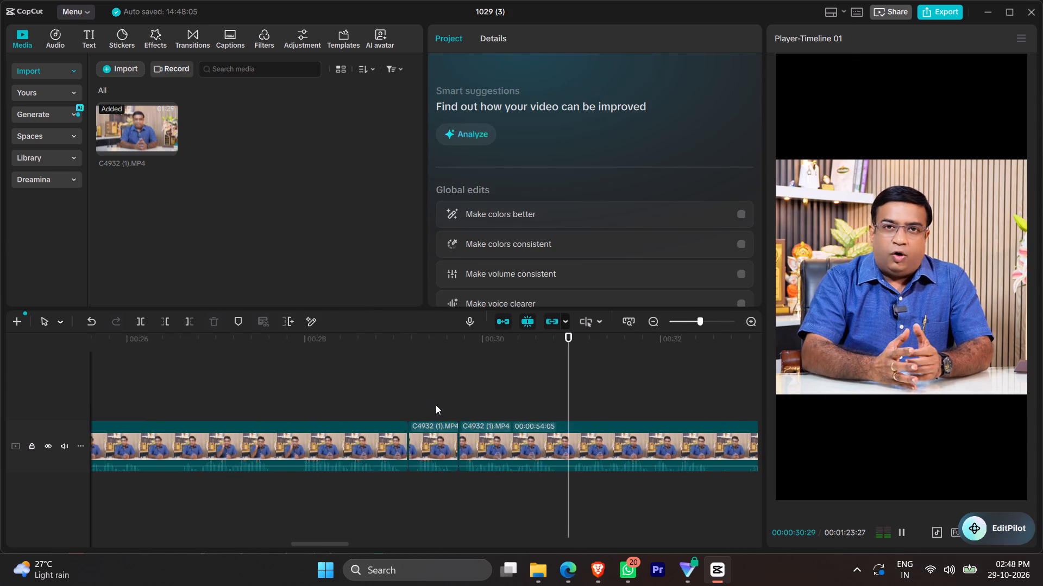
scroll(436, 405, "down", 14, "ctrl")
scroll(441, 408, "left", 1)
left_click(335, 381)
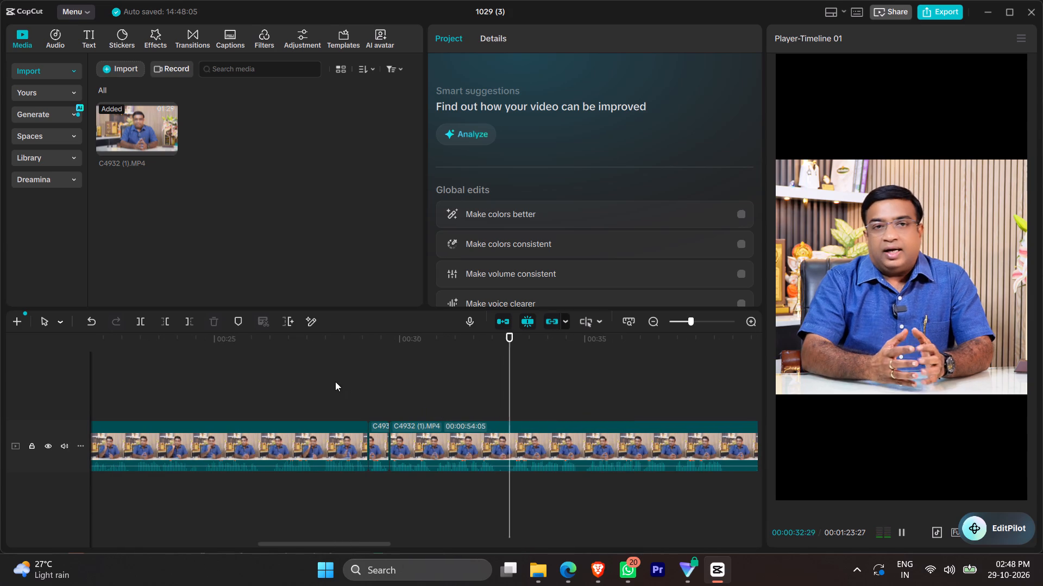
key("space")
key("space")
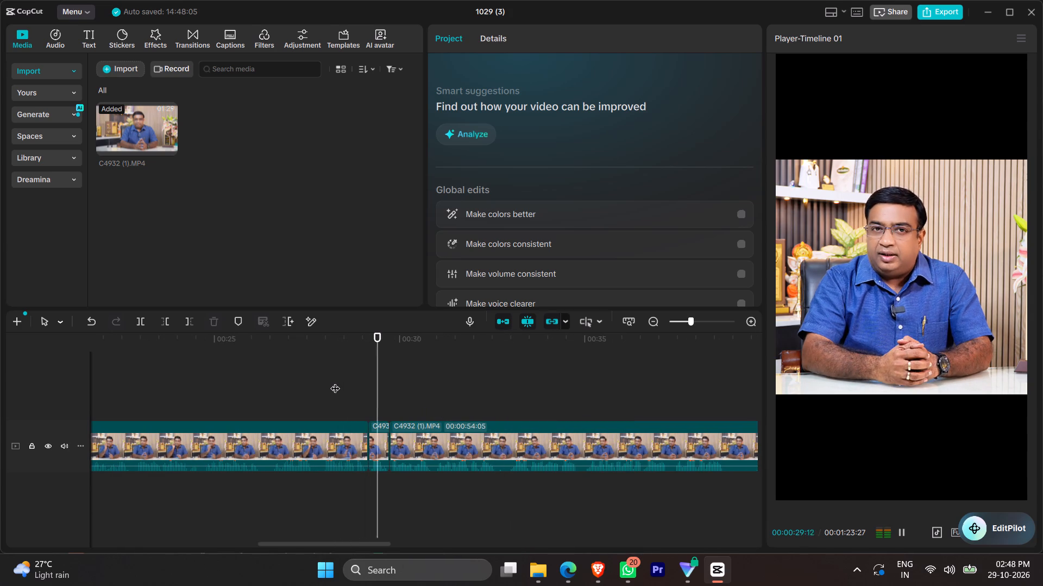
key("space")
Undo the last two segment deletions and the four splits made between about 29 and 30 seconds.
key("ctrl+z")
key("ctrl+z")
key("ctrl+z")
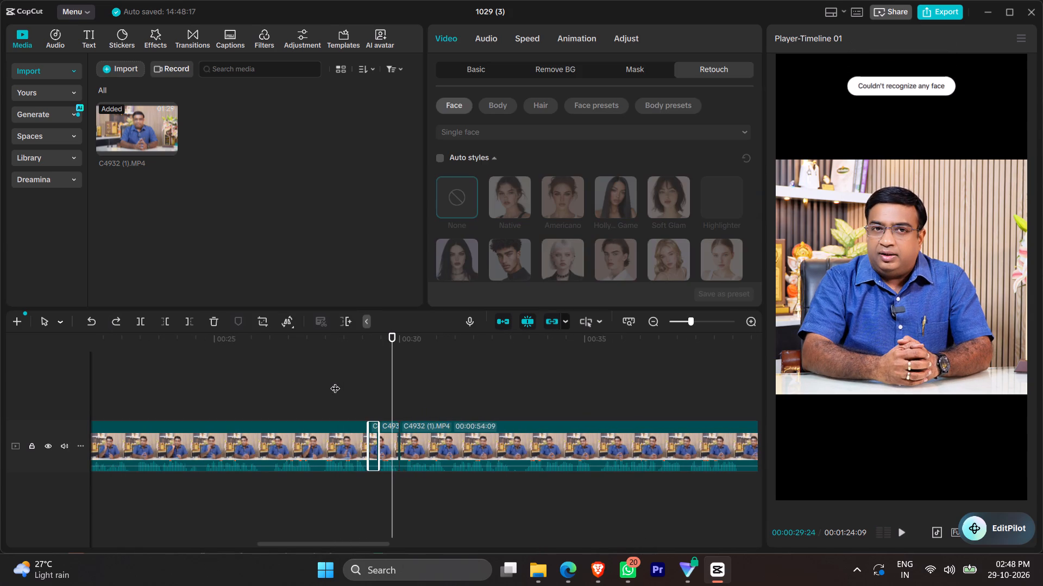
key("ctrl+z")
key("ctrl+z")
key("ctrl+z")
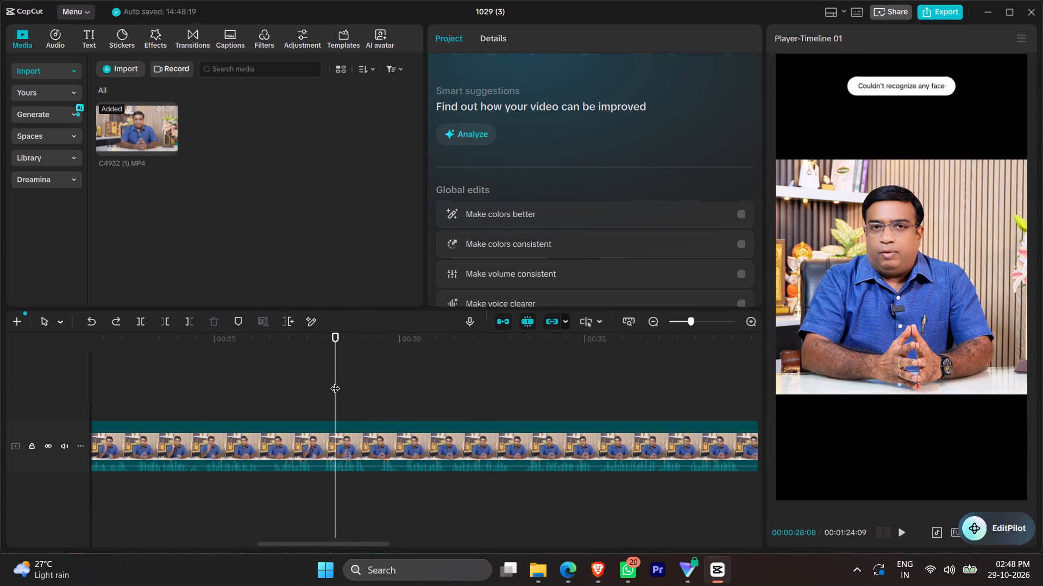
Play the uncut footage from about 28 seconds to about 50 seconds, and check the spot at about 53 seconds.
left_click(335, 381)
key("space")
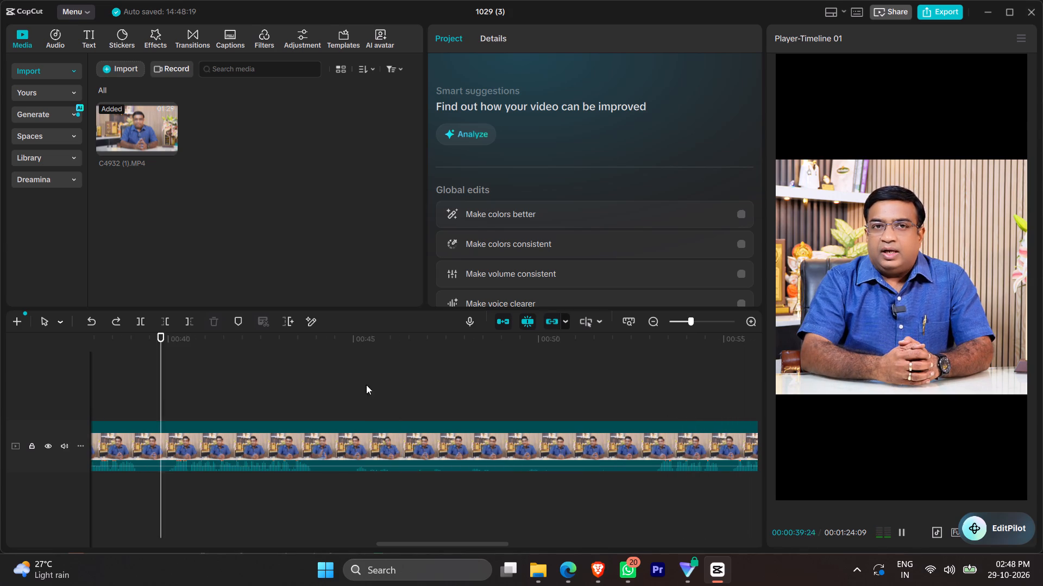
scroll(271, 397, "right", 1)
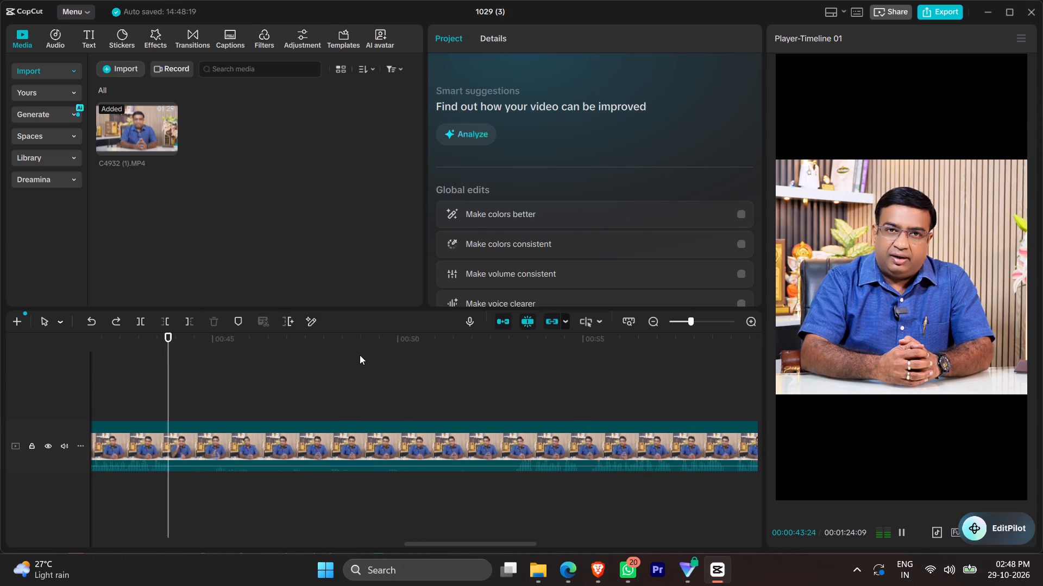
scroll(413, 419, "down", 5, "ctrl")
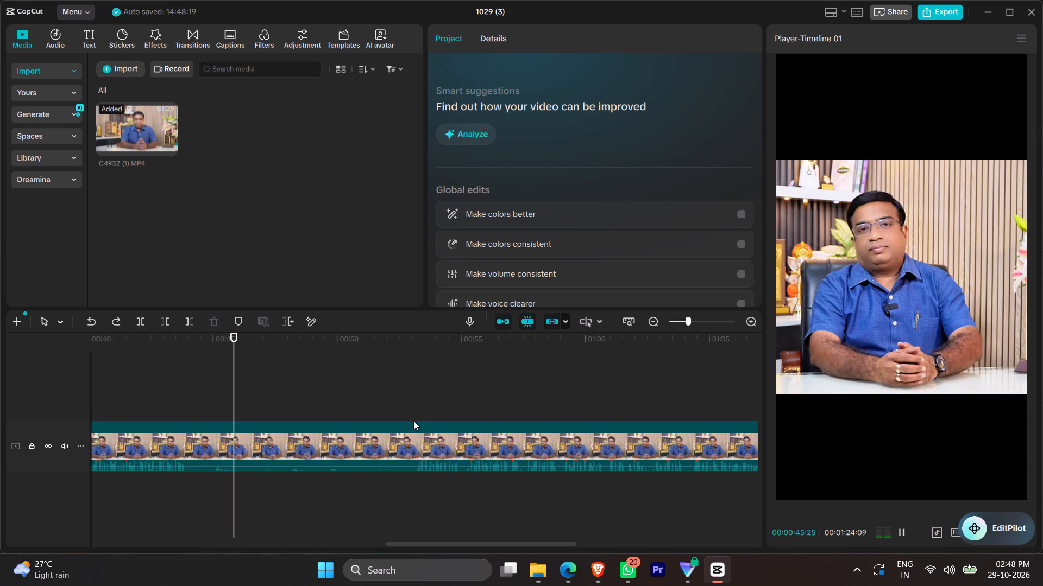
scroll(316, 481, "right", 1)
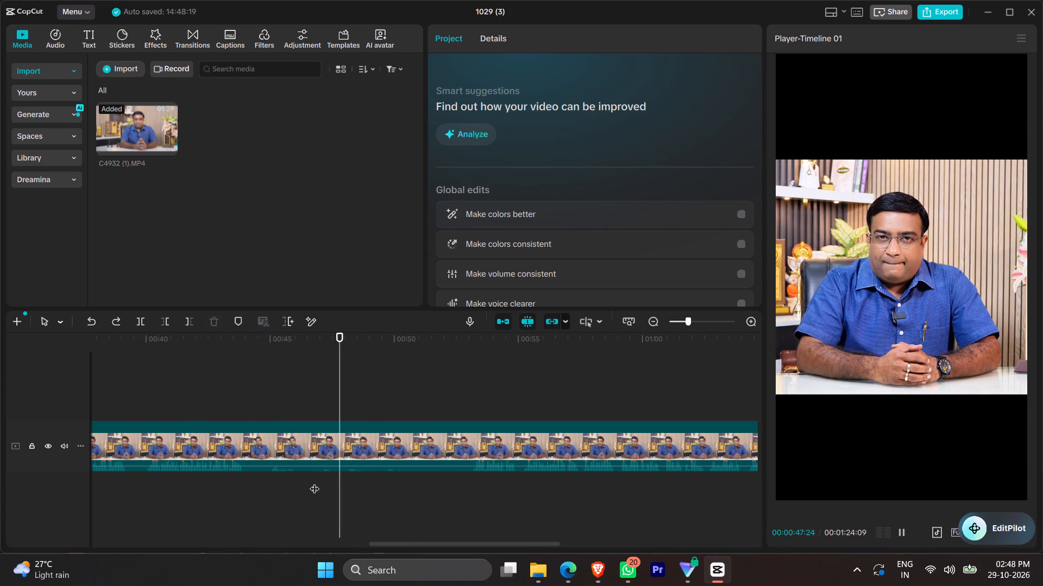
left_click(476, 381)
left_click(471, 382)
key("space")
left_click(471, 382)
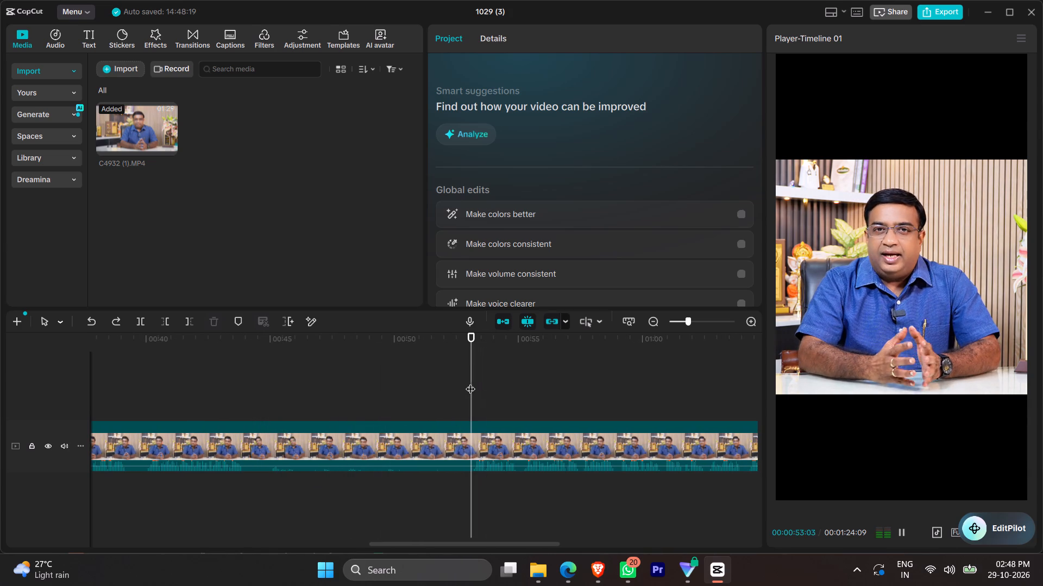
Go back and replay the footage between about 29 and 33 seconds, checking the speech for where to cut.
scroll(200, 419, "right", 1)
left_click(200, 391)
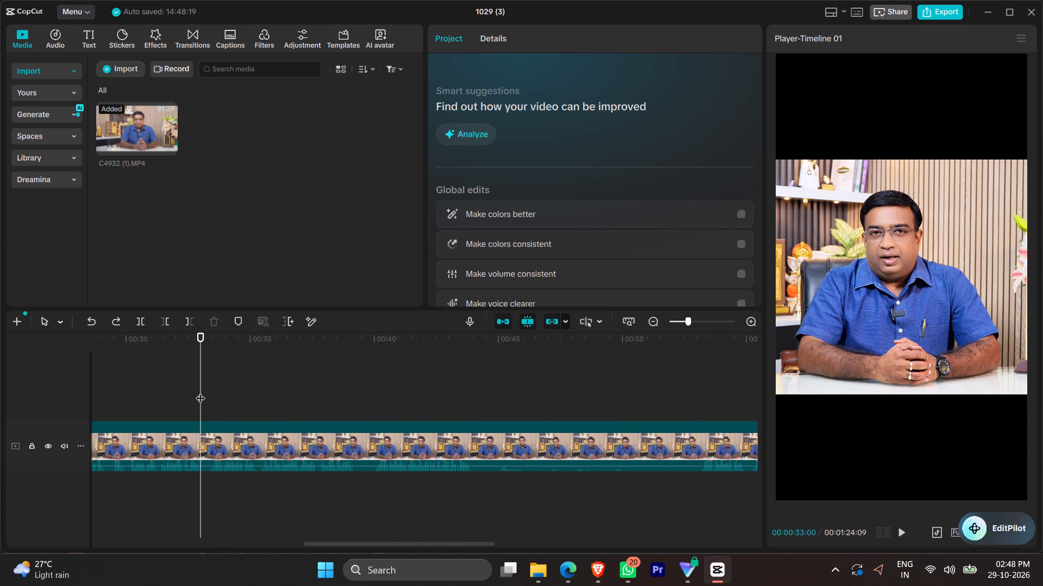
left_click(112, 372)
key("space")
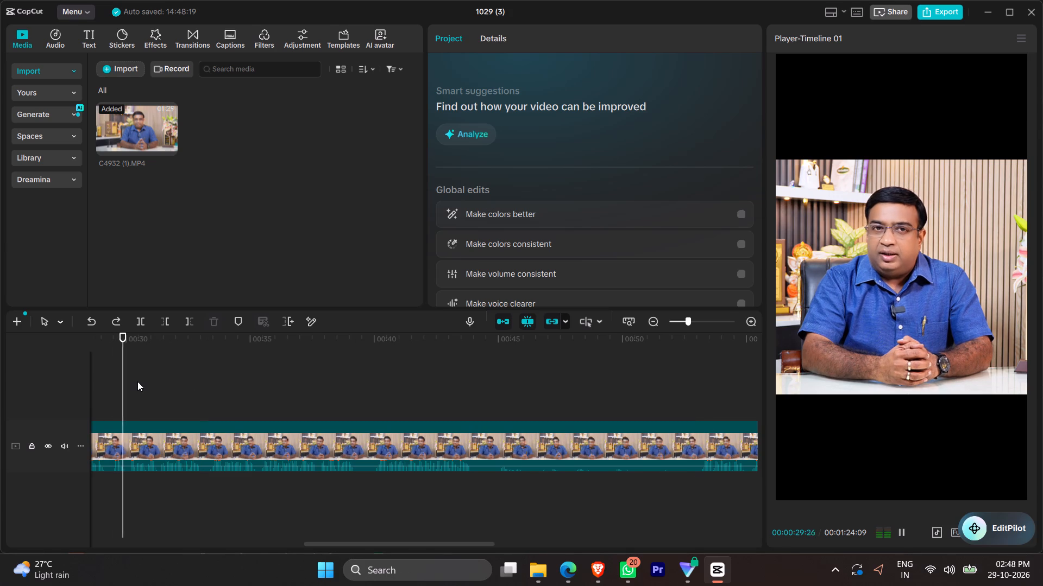
left_click(197, 384)
key("space")
key("space")
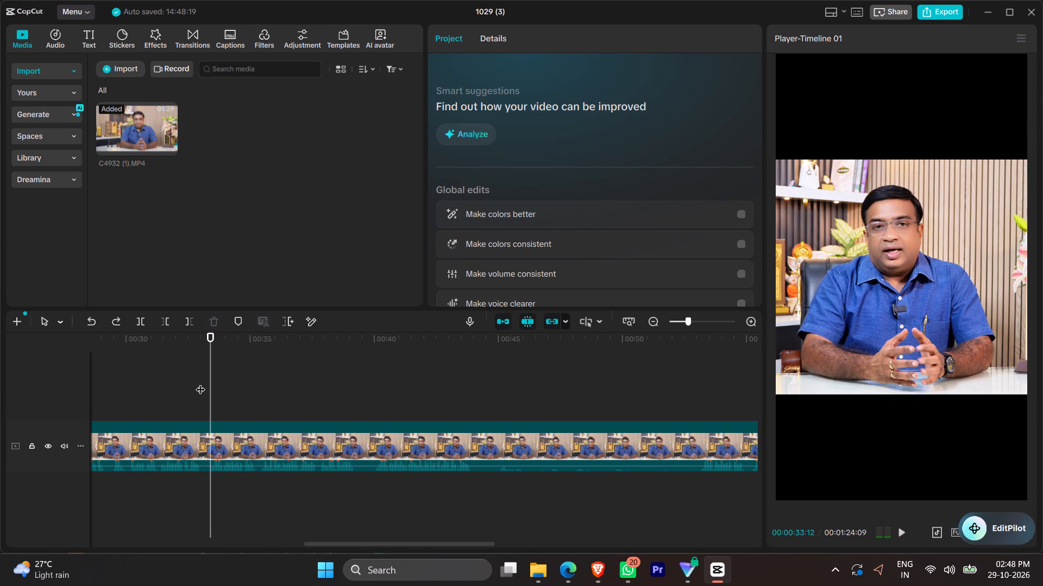
Split the clip at 00:00:33:04 and 00:00:52:28, and delete the segment between the two splits.
key("space")
left_click(200, 383)
left_click(200, 383)
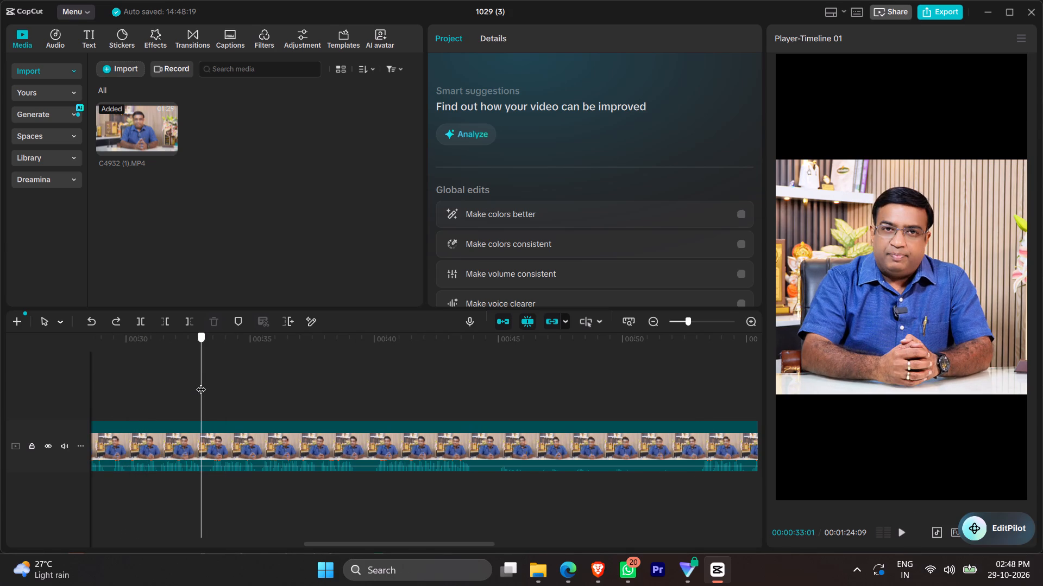
key("q")
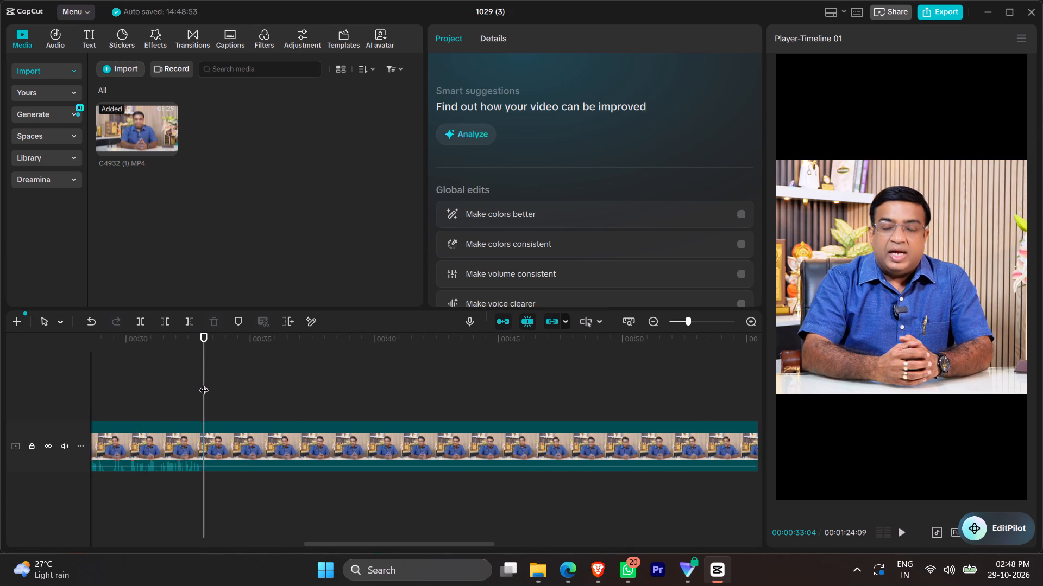
left_click(689, 374)
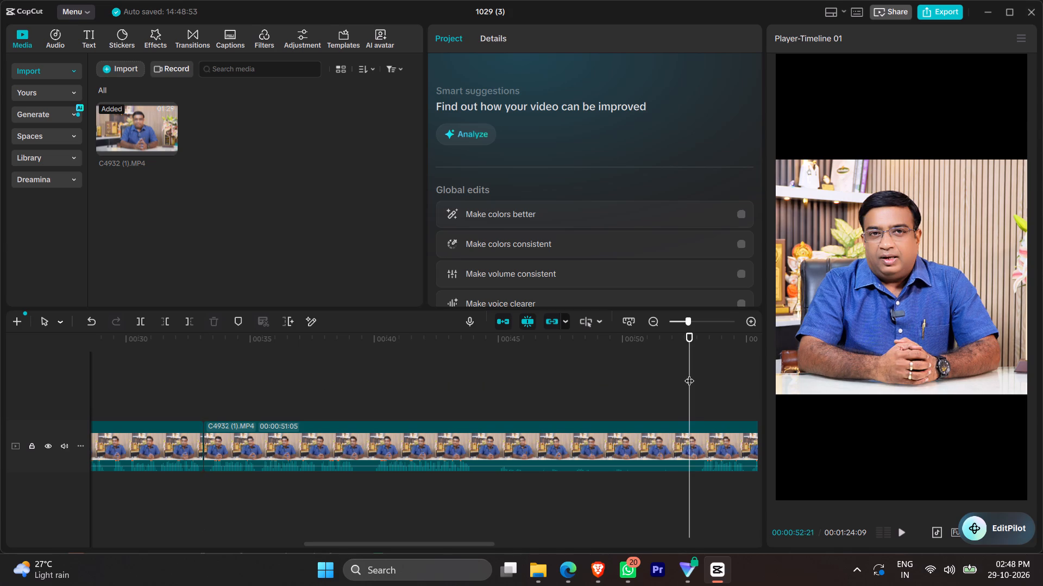
left_click_drag(689, 374, 697, 377)
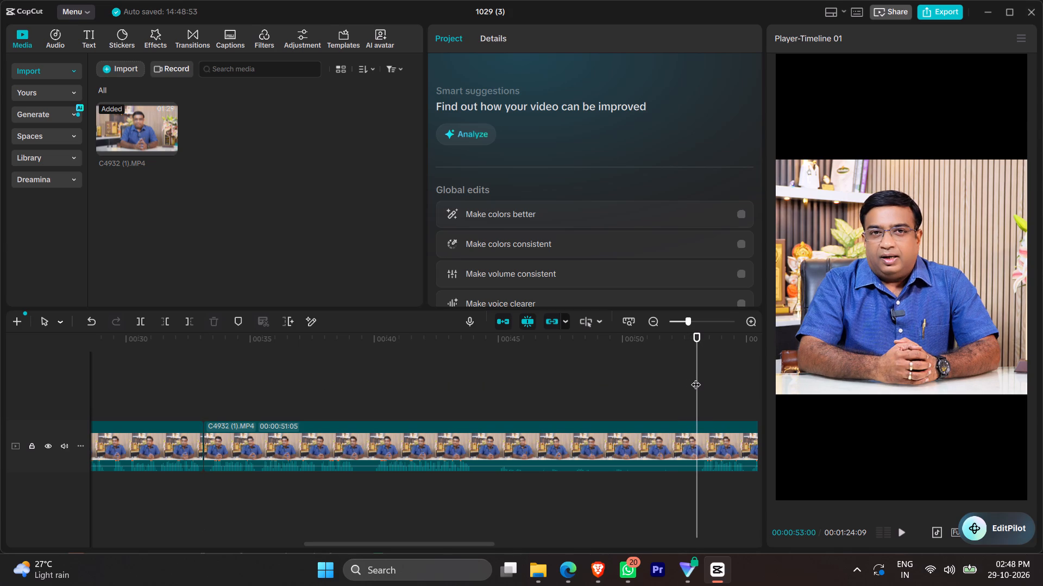
left_click(695, 378)
key("q")
left_click(591, 438)
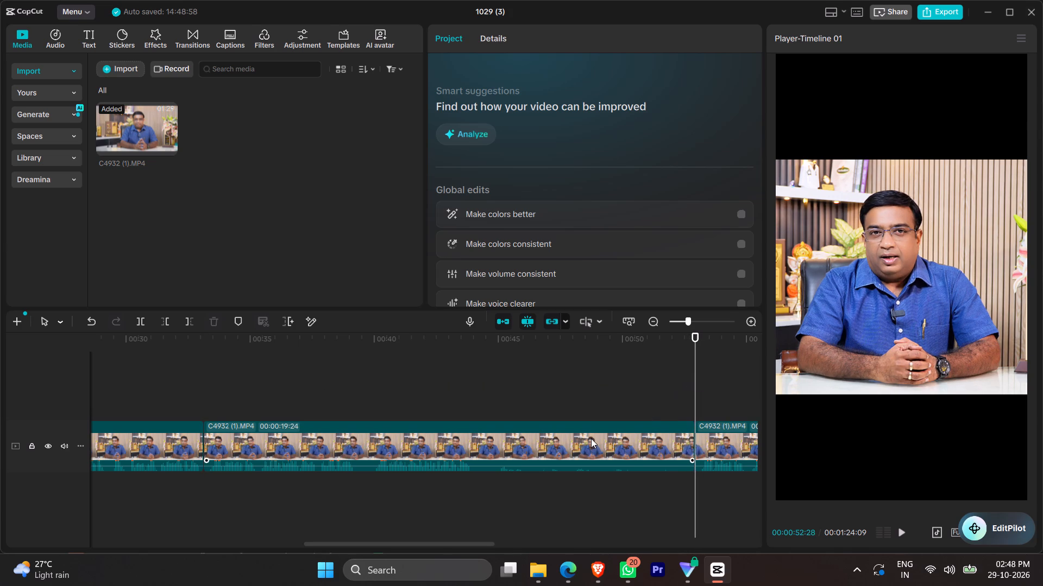
key("1")
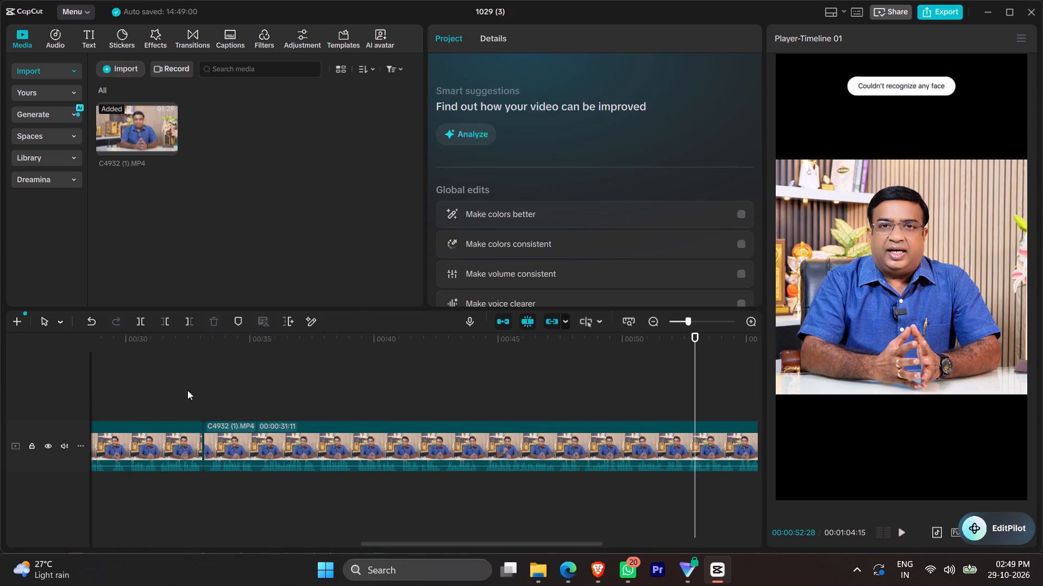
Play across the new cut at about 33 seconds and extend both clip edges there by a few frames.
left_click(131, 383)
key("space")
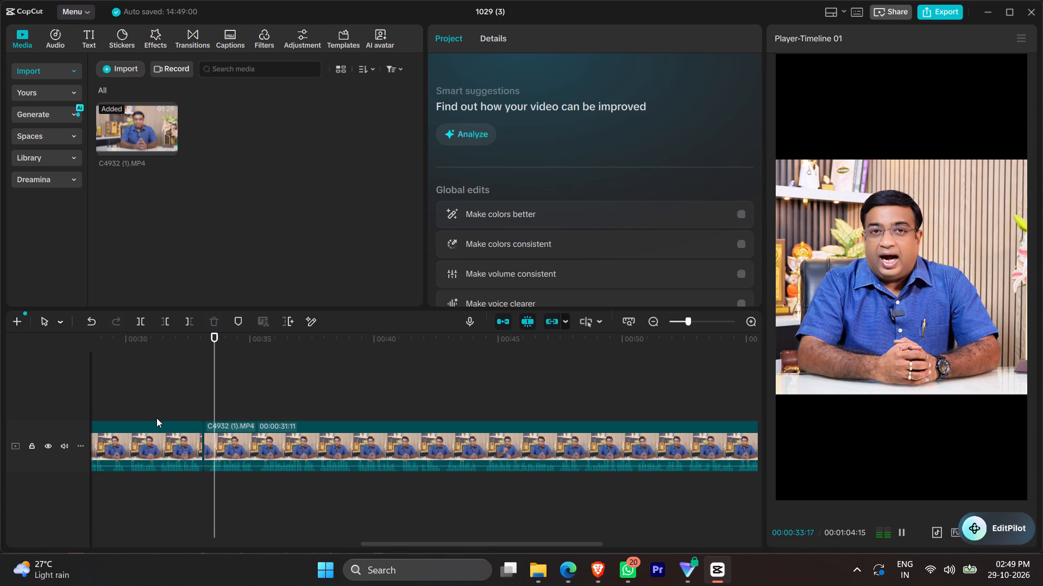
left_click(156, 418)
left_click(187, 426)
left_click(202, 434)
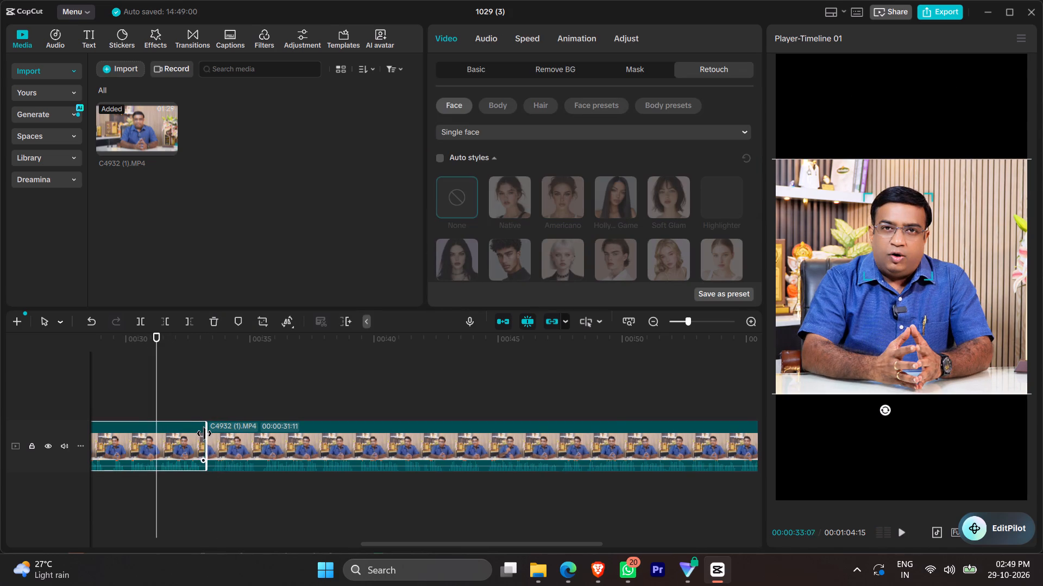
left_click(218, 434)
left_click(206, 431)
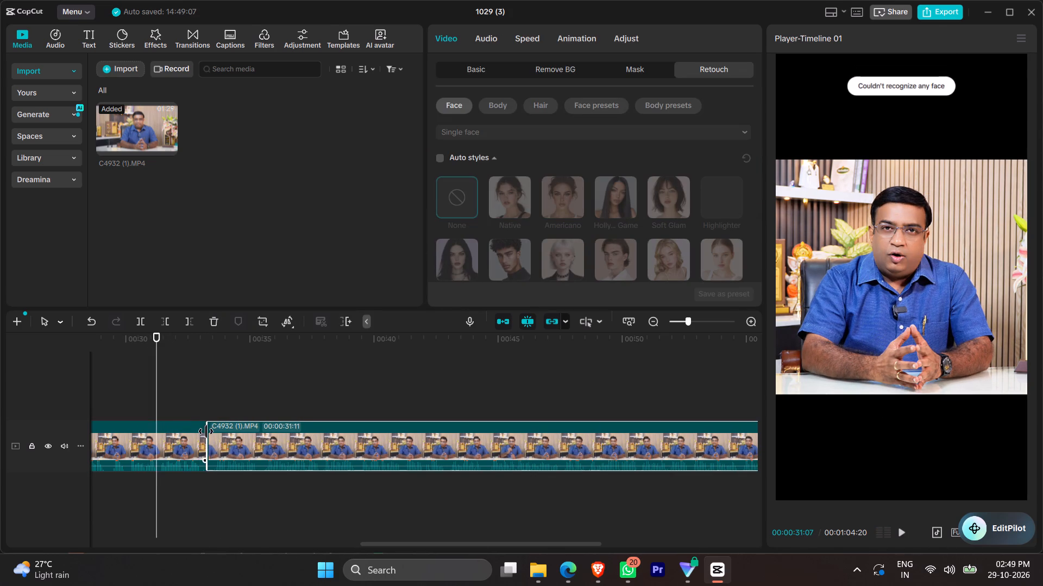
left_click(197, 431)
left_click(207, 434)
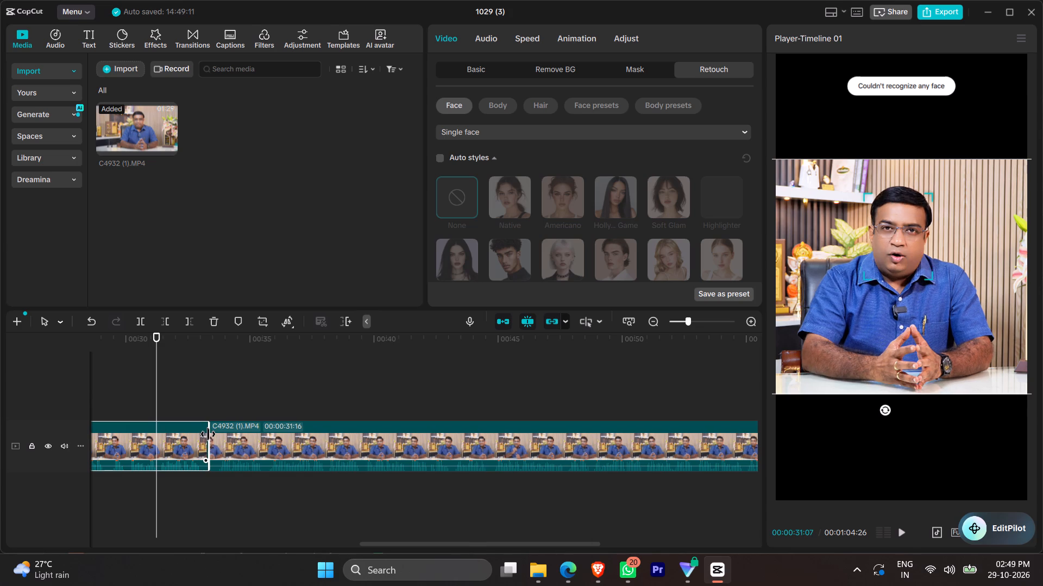
Replay the cut at about 33 seconds and trim the start of the following clip to a duration of 00:00:31:04.
left_click(140, 392)
key("space")
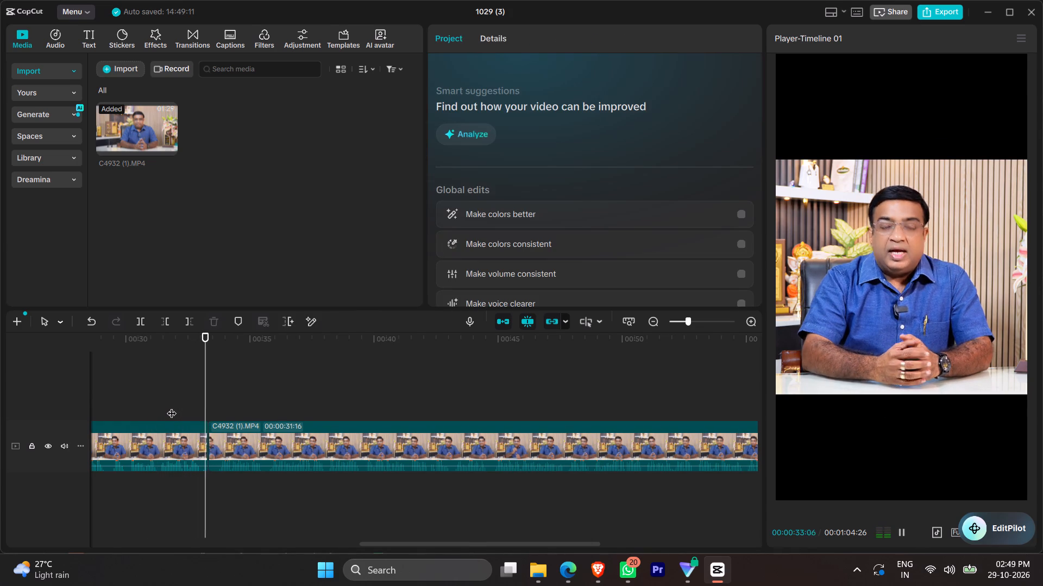
left_click(197, 388)
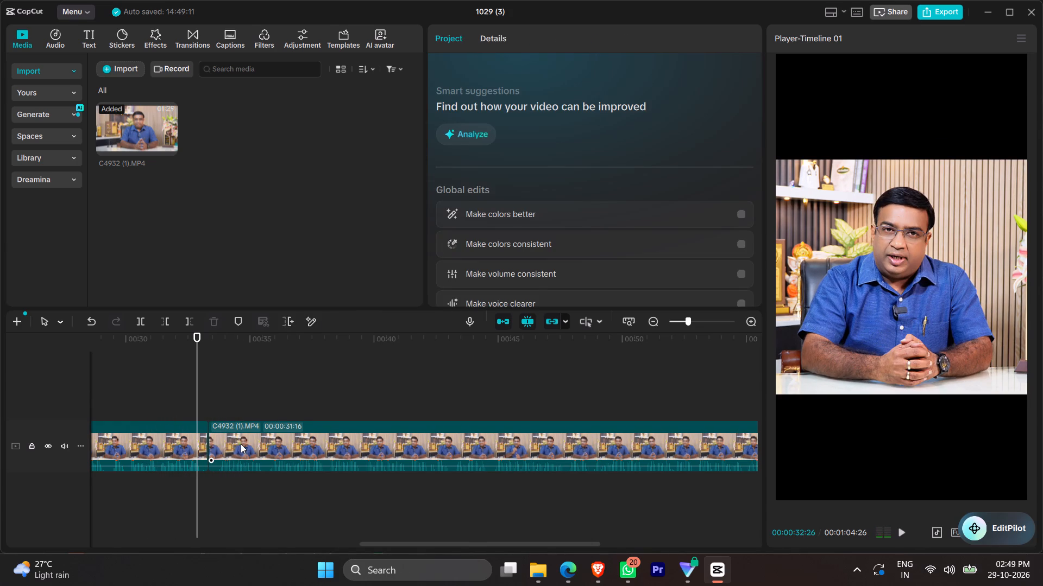
left_click(241, 444)
left_click_drag(209, 432, 219, 436)
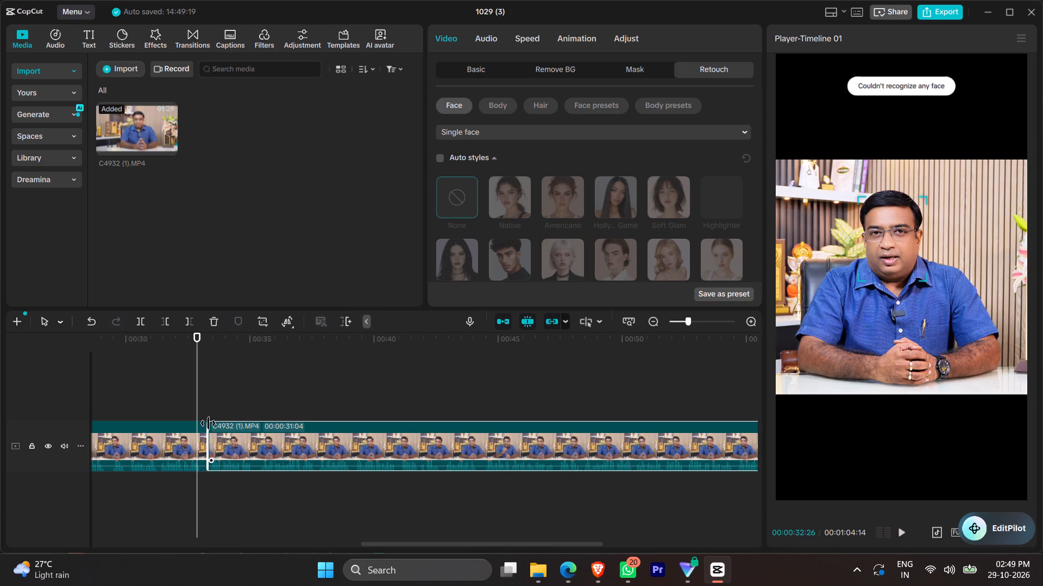
Replay the same cut and trim the end of the preceding clip by about 7 frames, to about 33 seconds.
left_click(172, 390)
key("space")
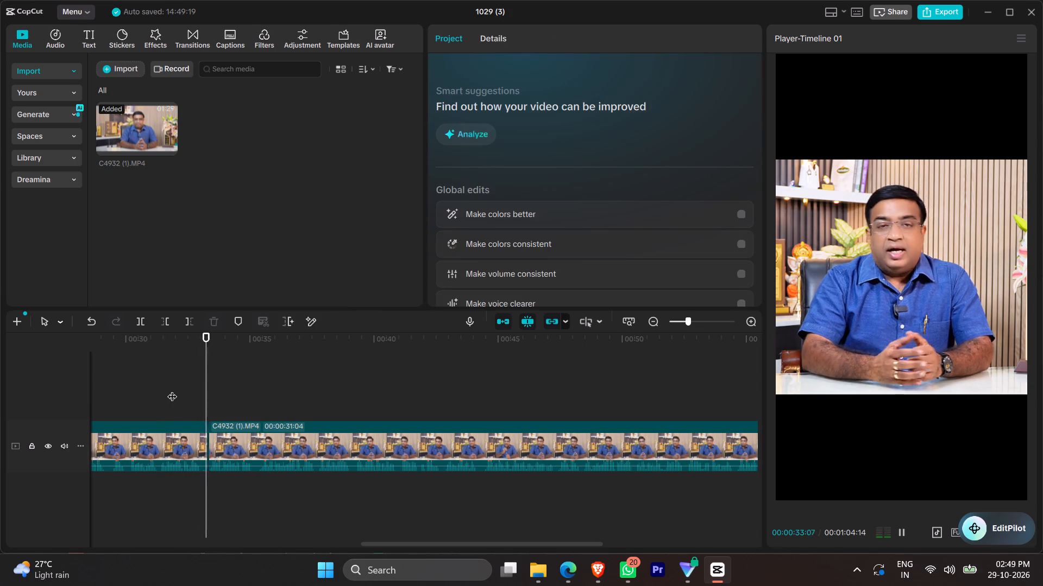
key("space")
scroll(250, 428, "up", 14, "ctrl")
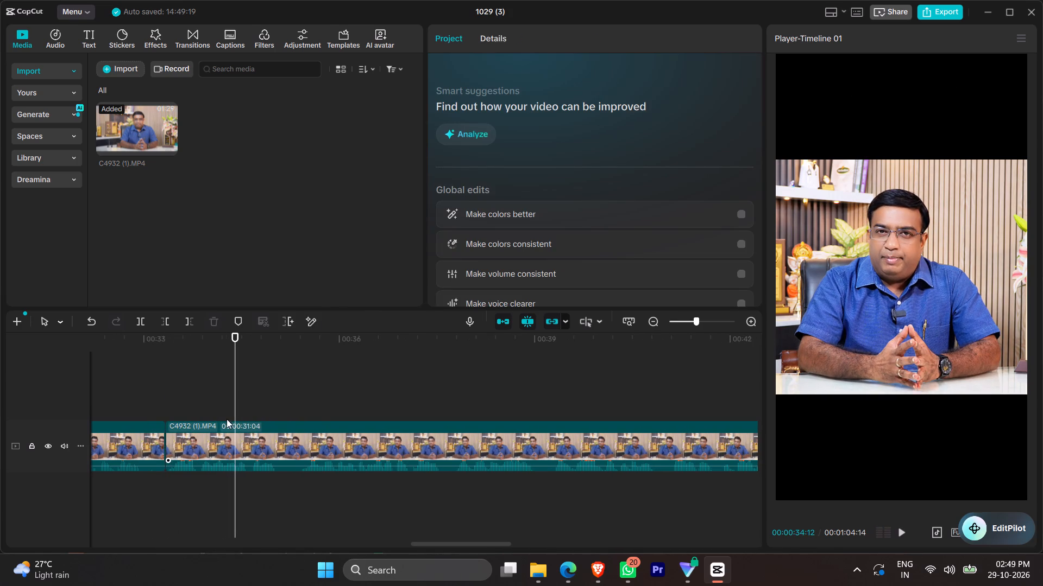
scroll(121, 388, "right", 1)
left_click(200, 374)
key("space")
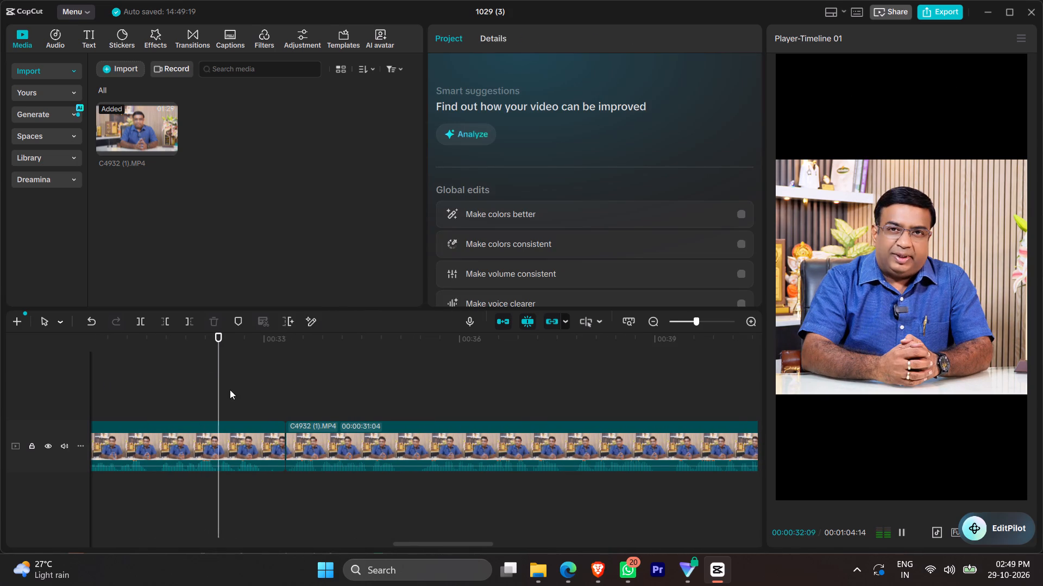
key("space")
left_click(262, 428)
left_click_drag(285, 436, 269, 433)
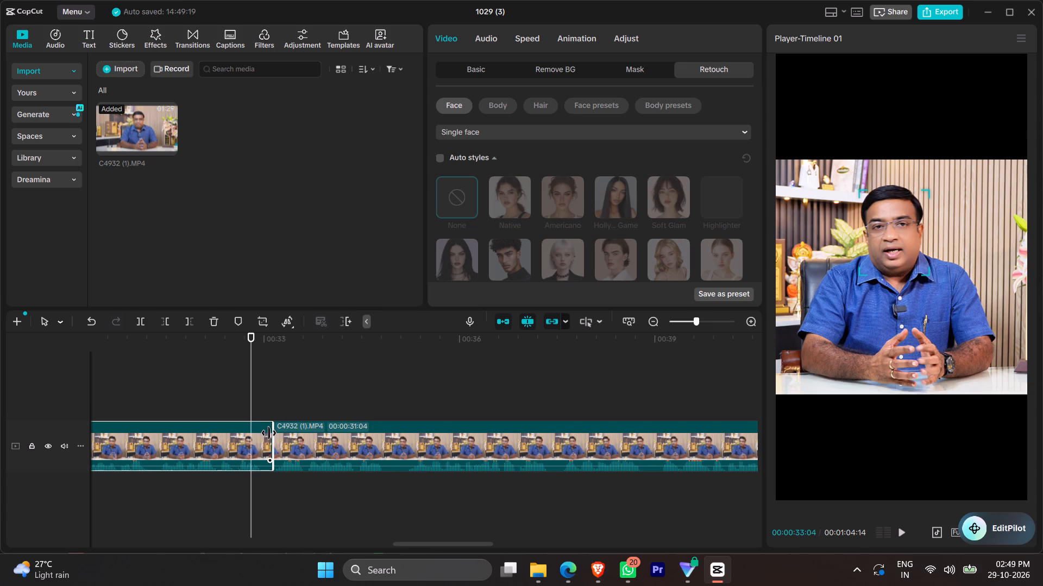
left_click_drag(269, 433, 266, 434)
Play through the 33-second cut to about 39 seconds, replaying from about 34 seconds to check the speech for pauses.
left_click(182, 376)
key("space")
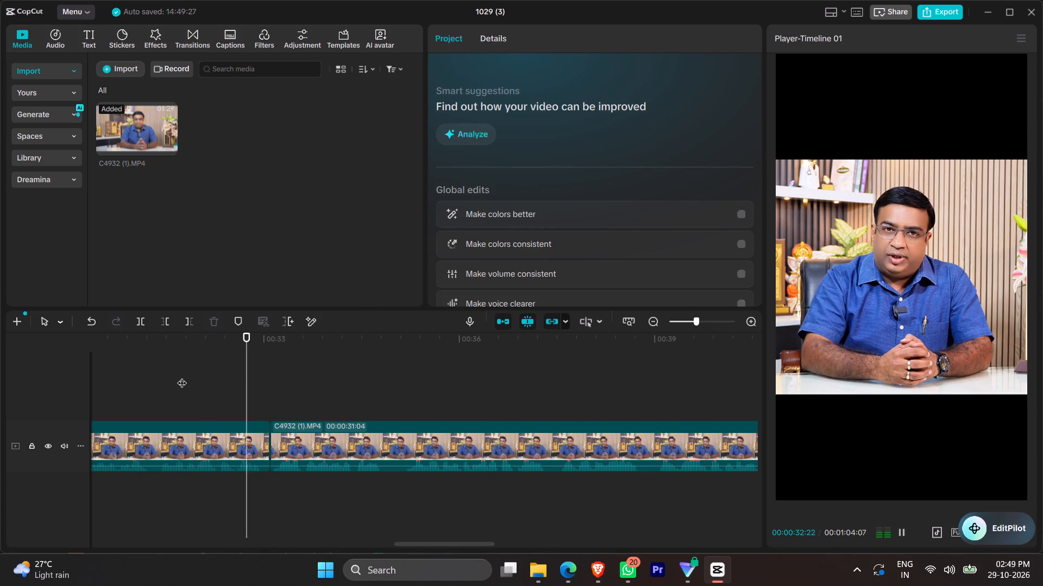
scroll(409, 399, "down", 9, "ctrl")
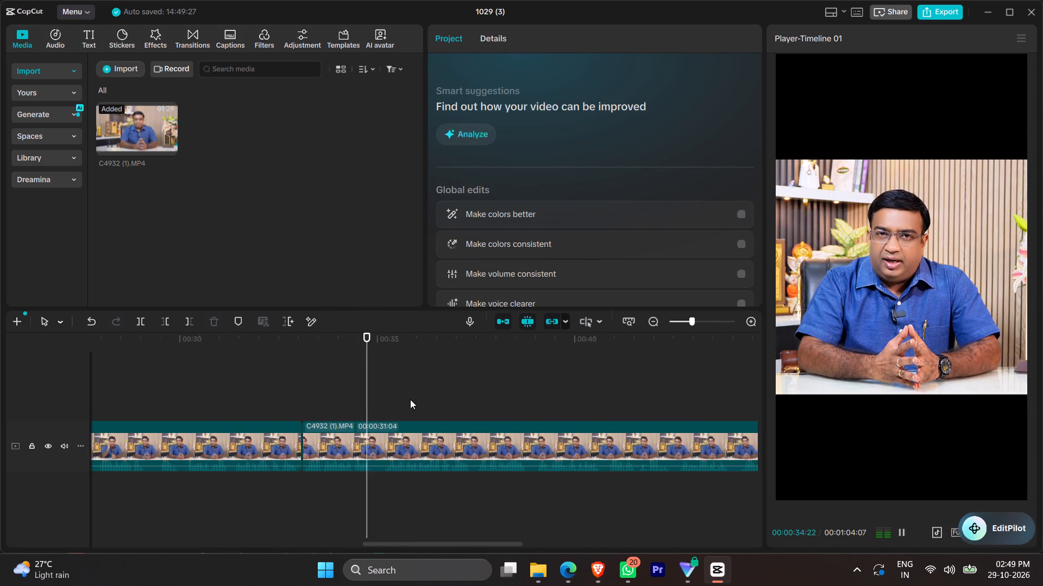
scroll(410, 399, "down", 2, "ctrl")
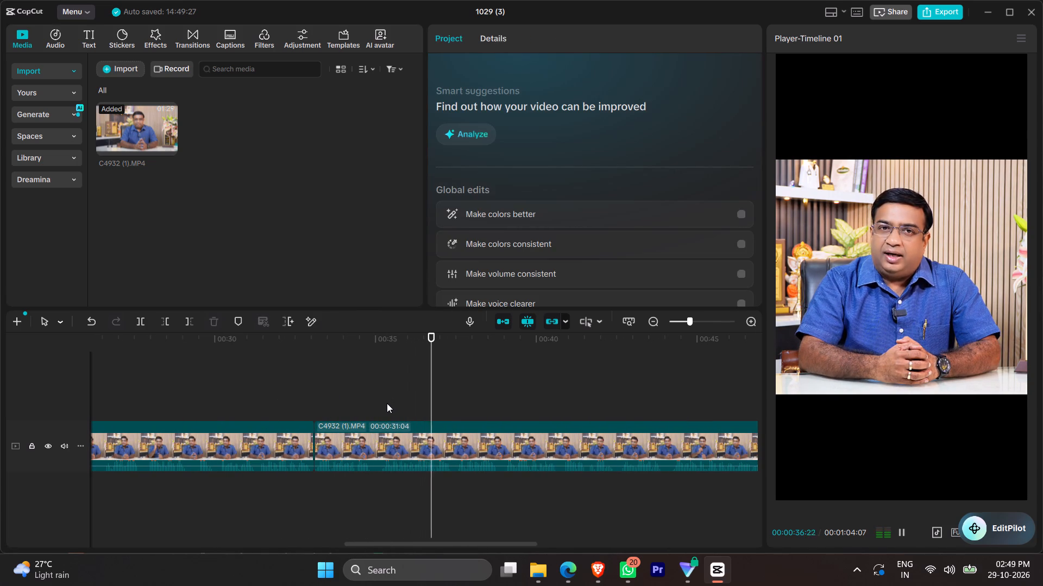
left_click(332, 374)
key("space")
key("space")
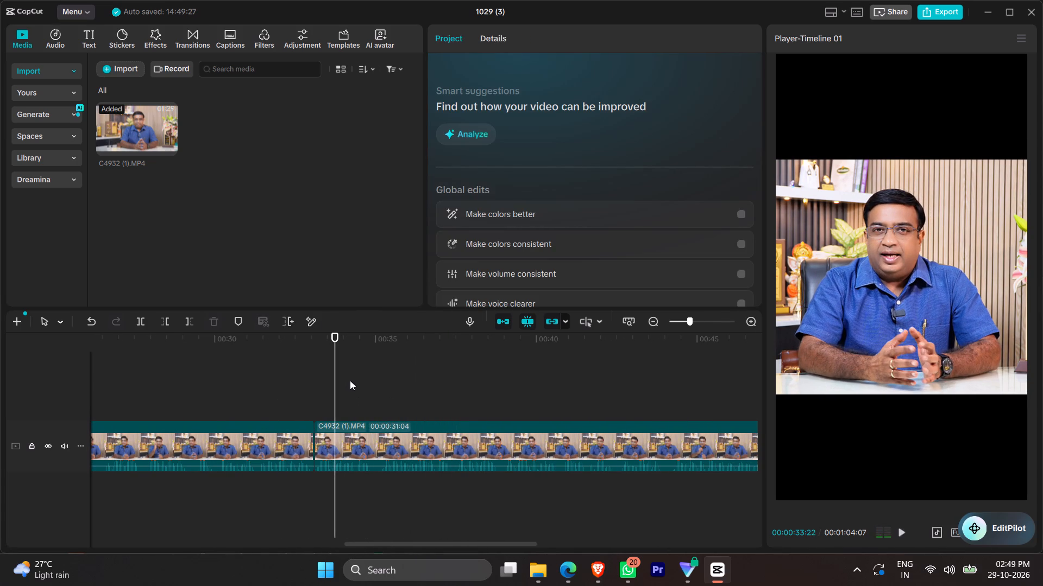
key("space")
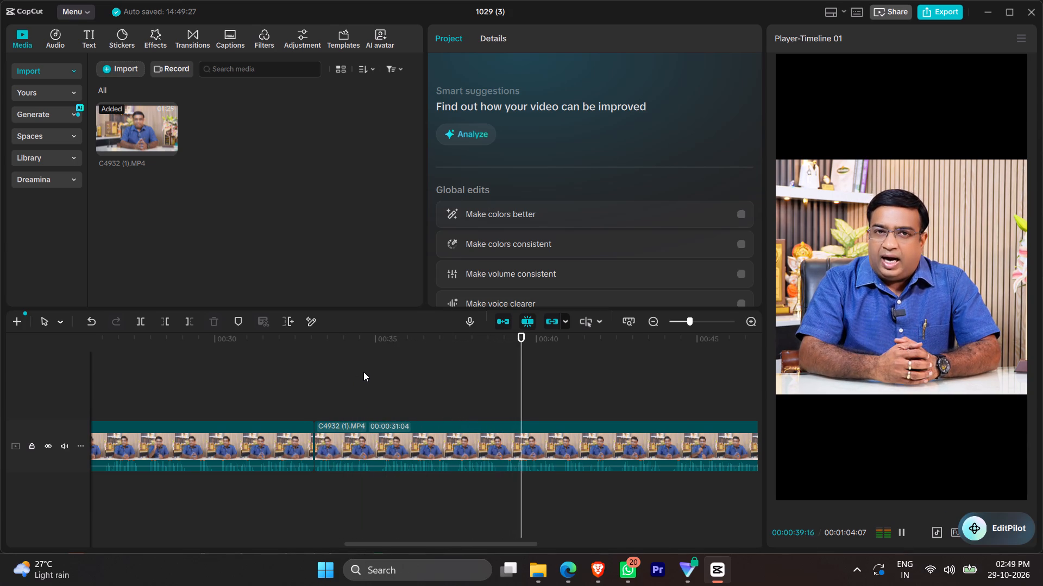
left_click(363, 372)
key("space")
key("space")
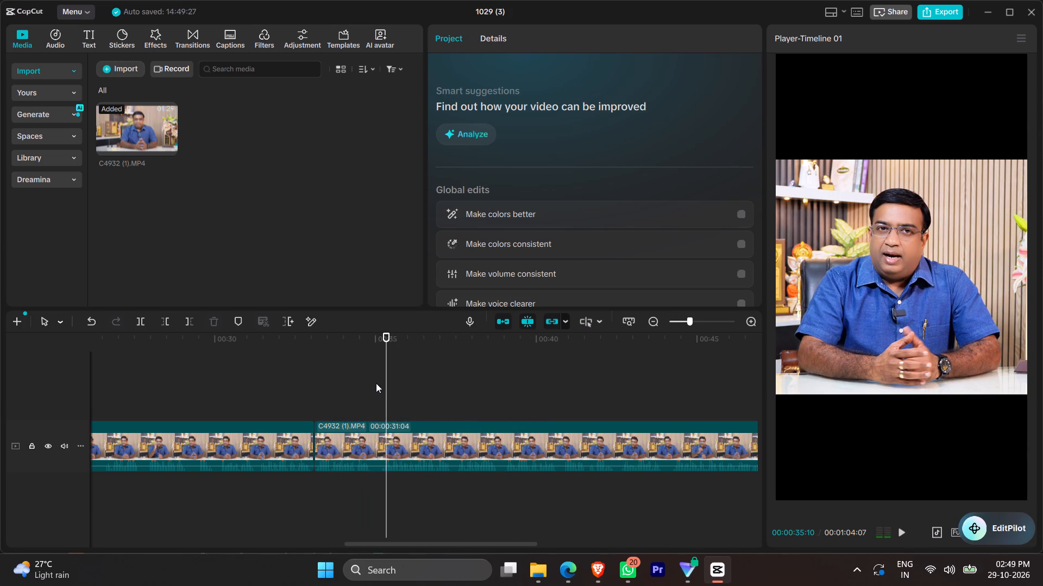
Split the clip at 00:00:34:26 and 00:00:35:04, delete the short piece between, and play on past the join.
scroll(378, 387, "up", 18, "ctrl")
left_click(324, 384)
left_click_drag(328, 385, 338, 389)
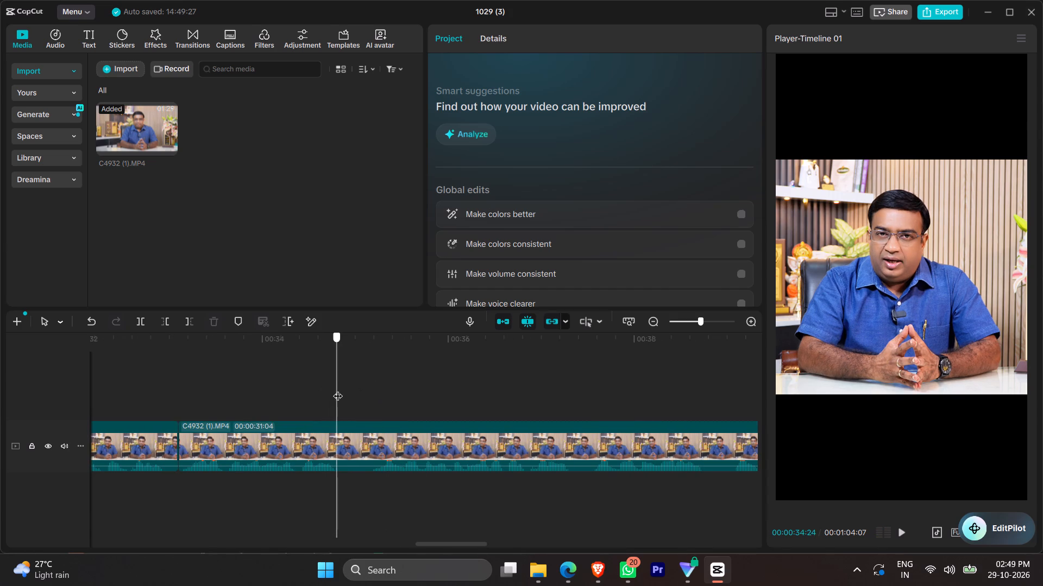
left_click_drag(338, 389, 346, 392)
key("q")
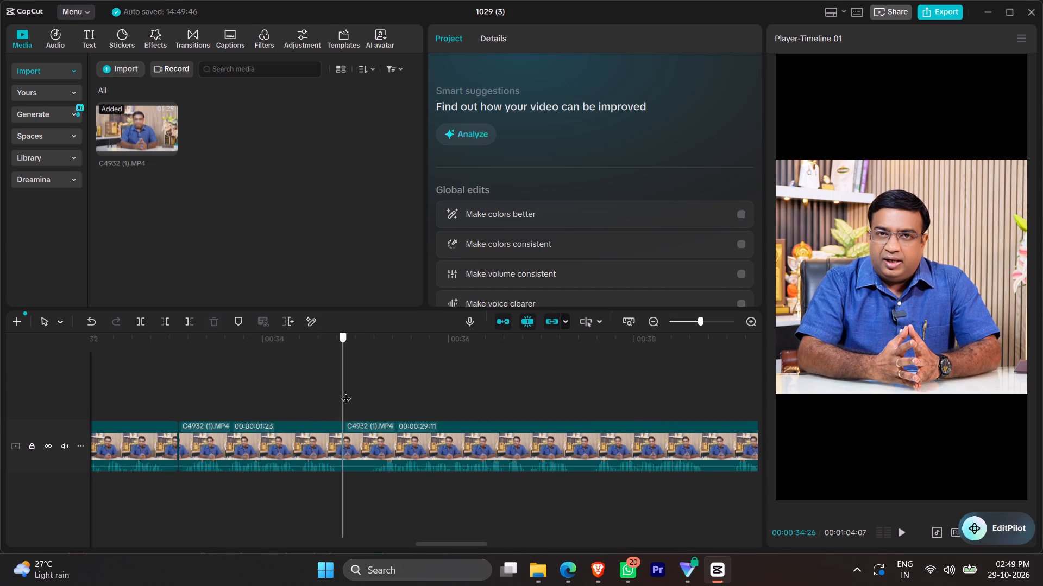
left_click_drag(346, 392, 365, 398)
key("q")
left_click(357, 429)
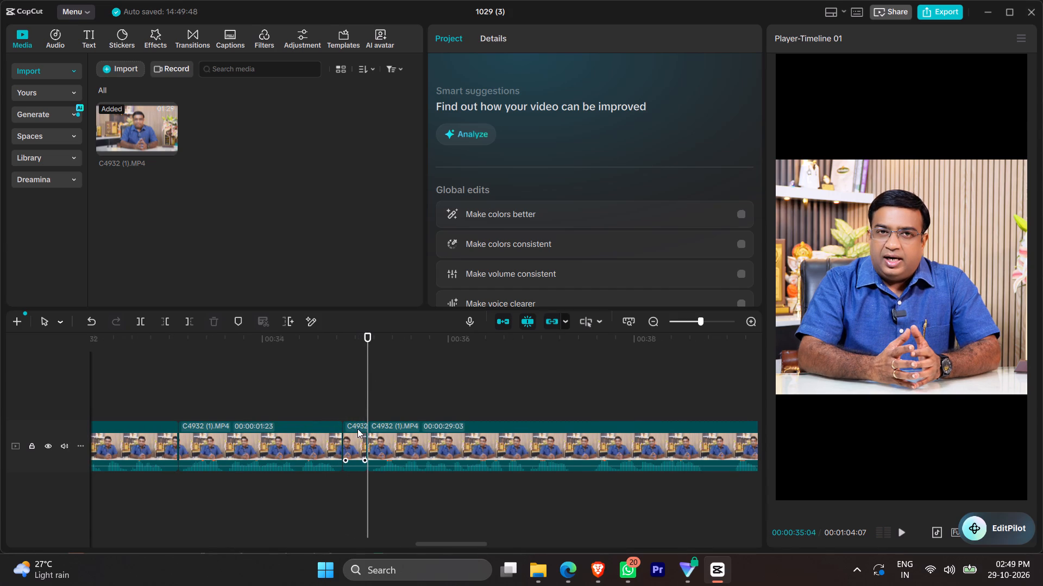
key("1")
left_click(297, 404)
key("space")
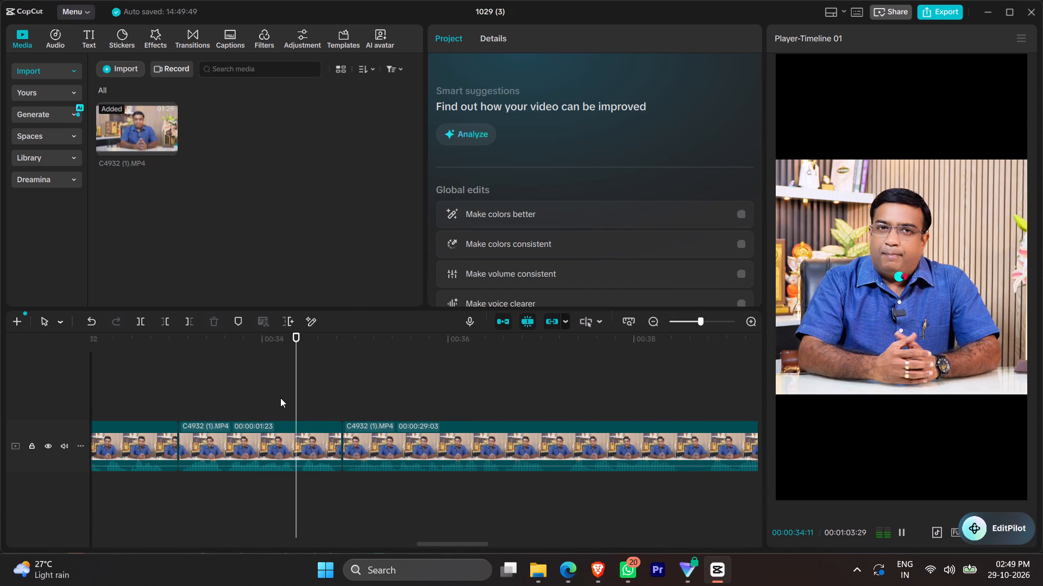
scroll(463, 407, "down", 10, "ctrl")
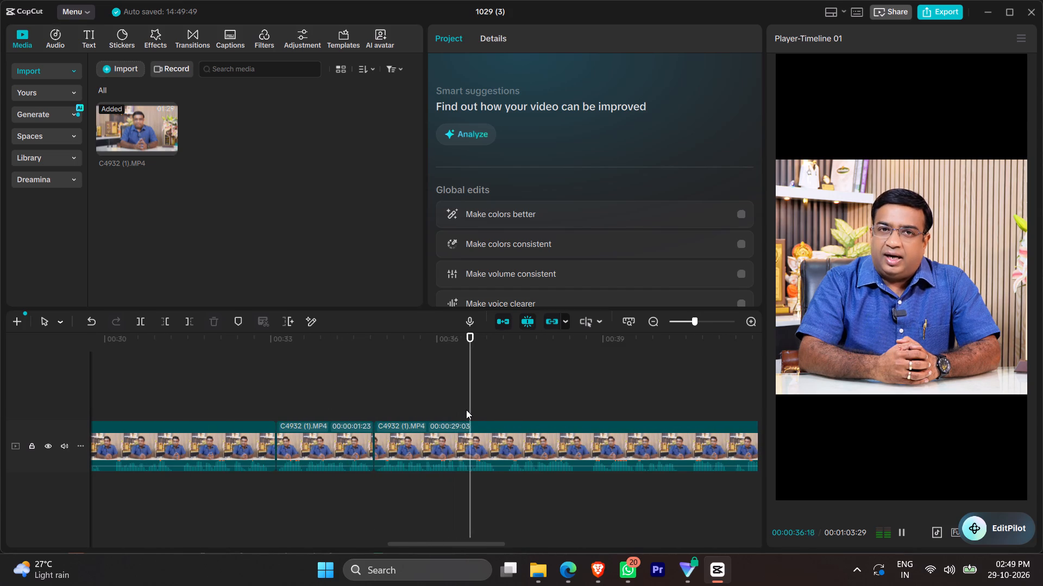
scroll(483, 410, "left", 1)
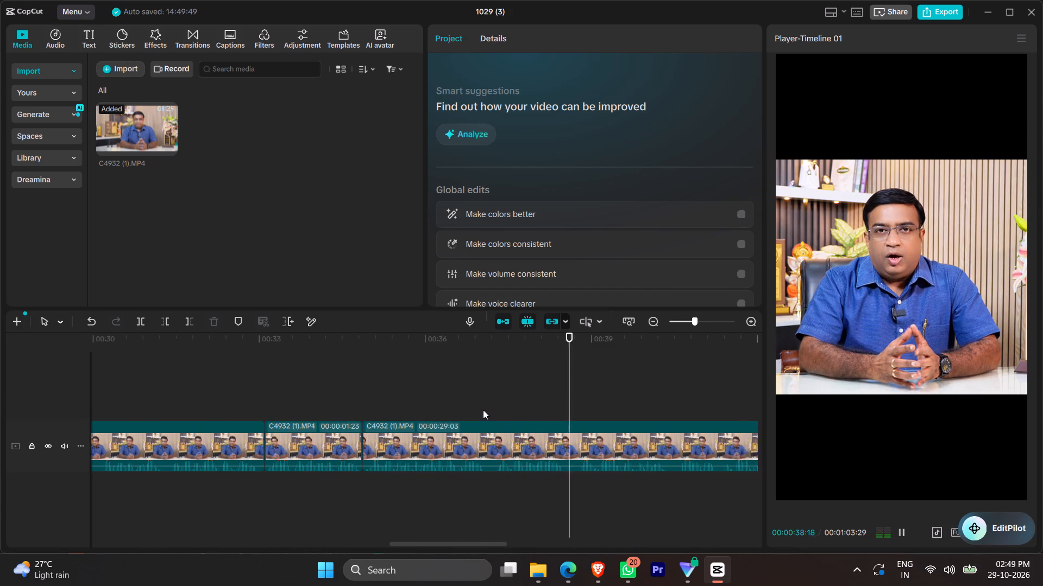
scroll(483, 410, "left", 1)
Split the clip at 00:00:37:03 and 00:00:37:08, and delete the short piece between the splits.
left_click(438, 382)
scroll(499, 394, "up", 13)
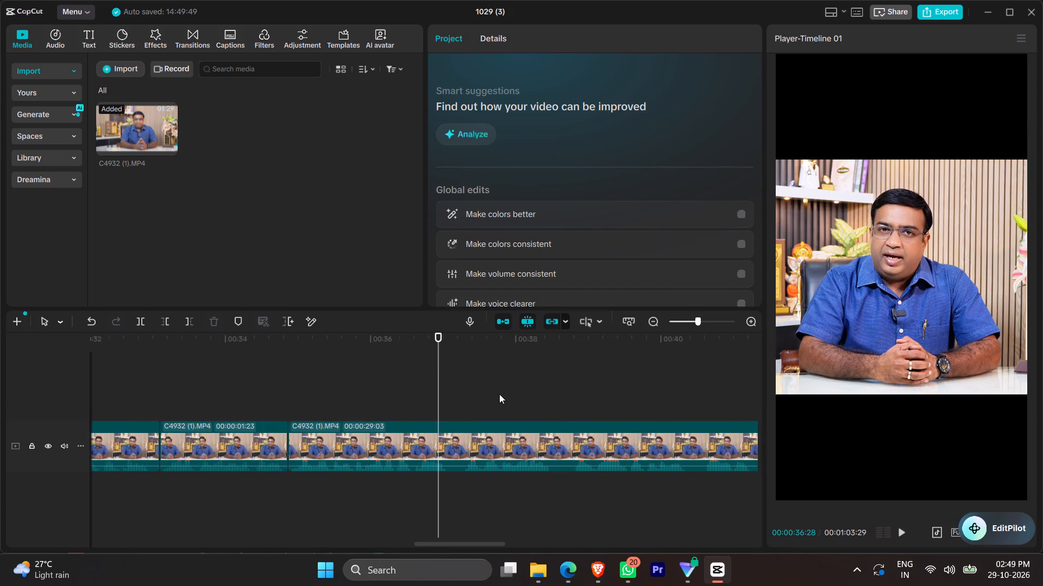
scroll(499, 394, "up", 8)
left_click(455, 374)
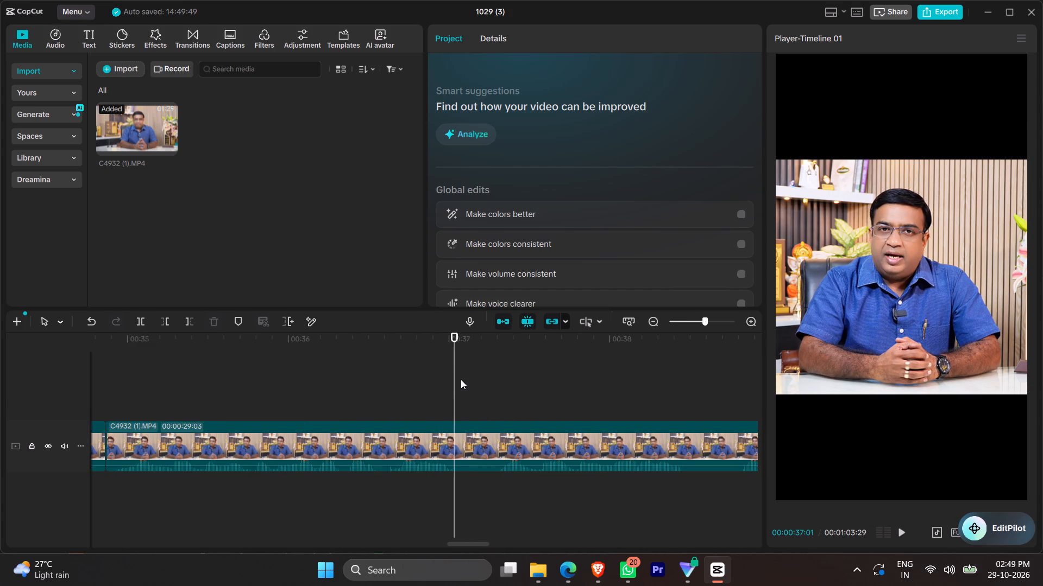
left_click(461, 379)
left_click(464, 381)
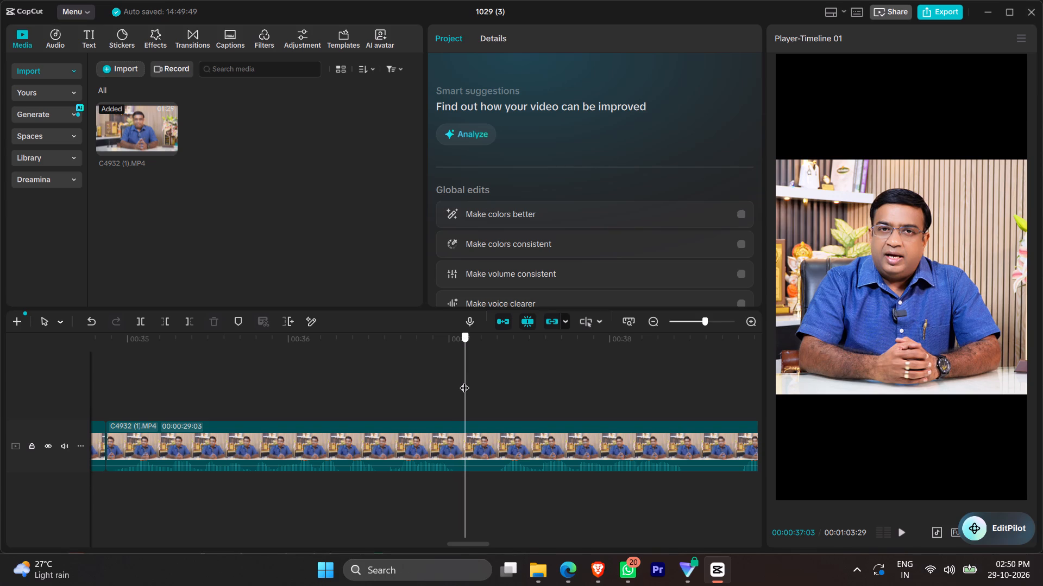
key("q")
left_click(497, 385)
left_click(494, 385)
key("q")
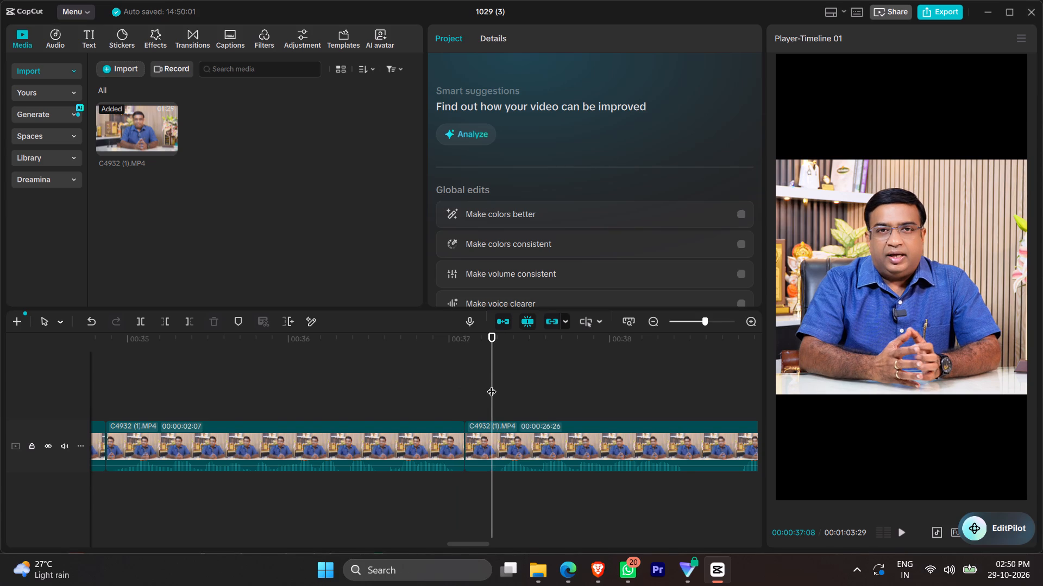
left_click(472, 429)
key("1")
Replay from 00:00:36:14 across the cut at about 37 seconds, on to about 40 seconds, checking the speech for pauses.
left_click(363, 397)
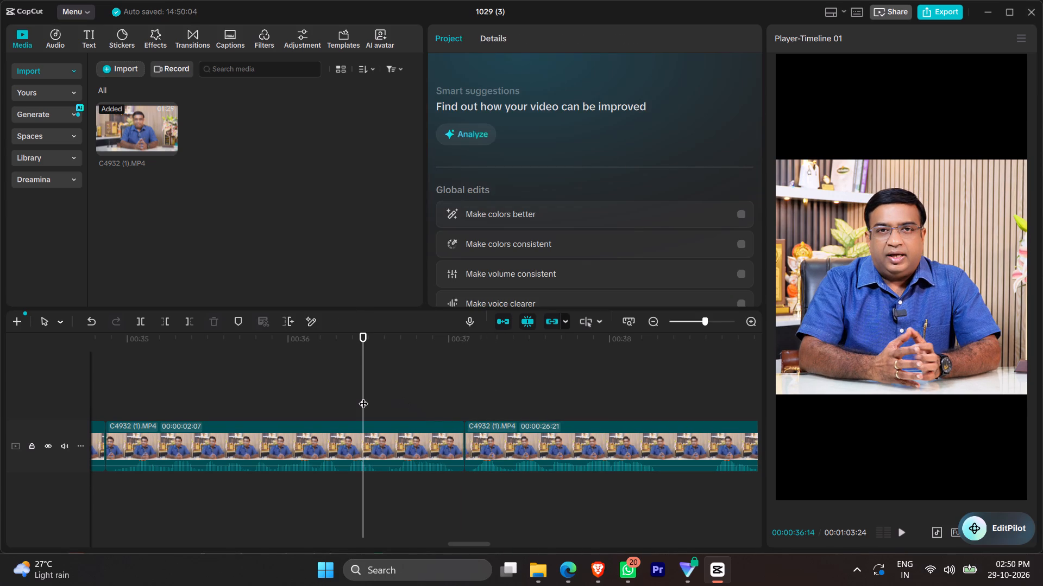
key("space")
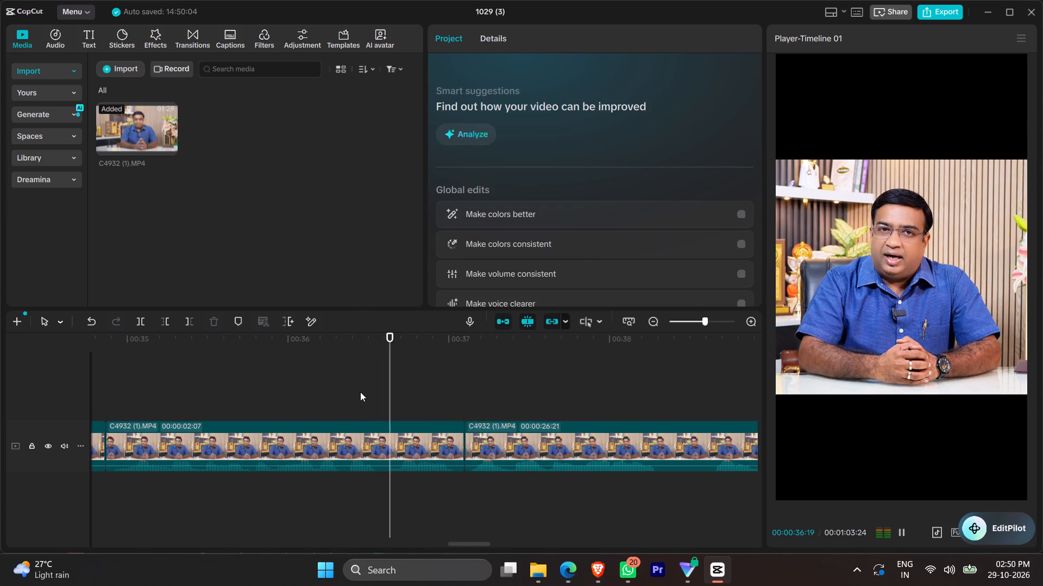
left_click(324, 365)
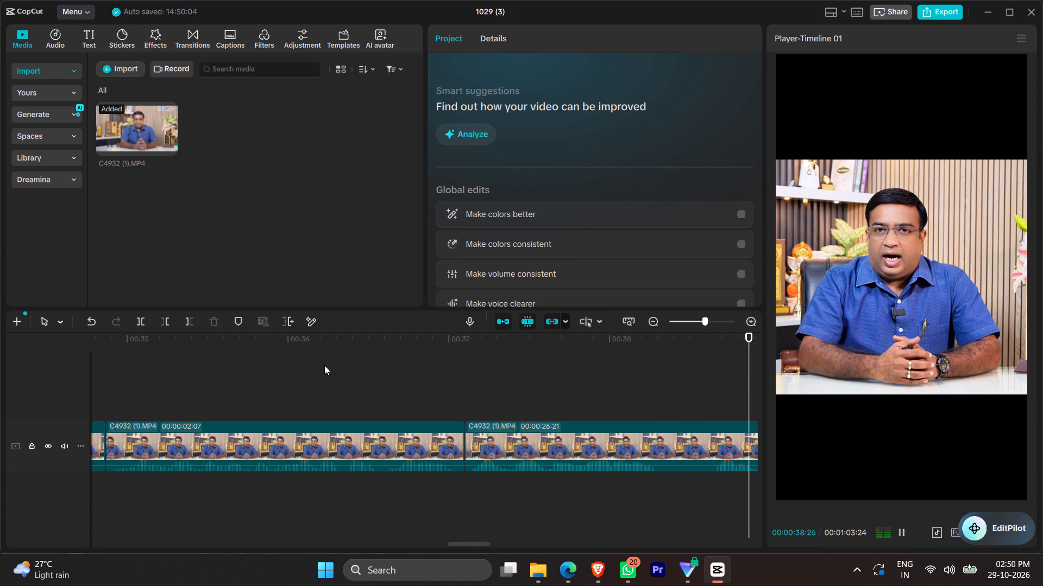
scroll(387, 406, "down", 13, "ctrl")
scroll(391, 424, "right", 1)
left_click(256, 373)
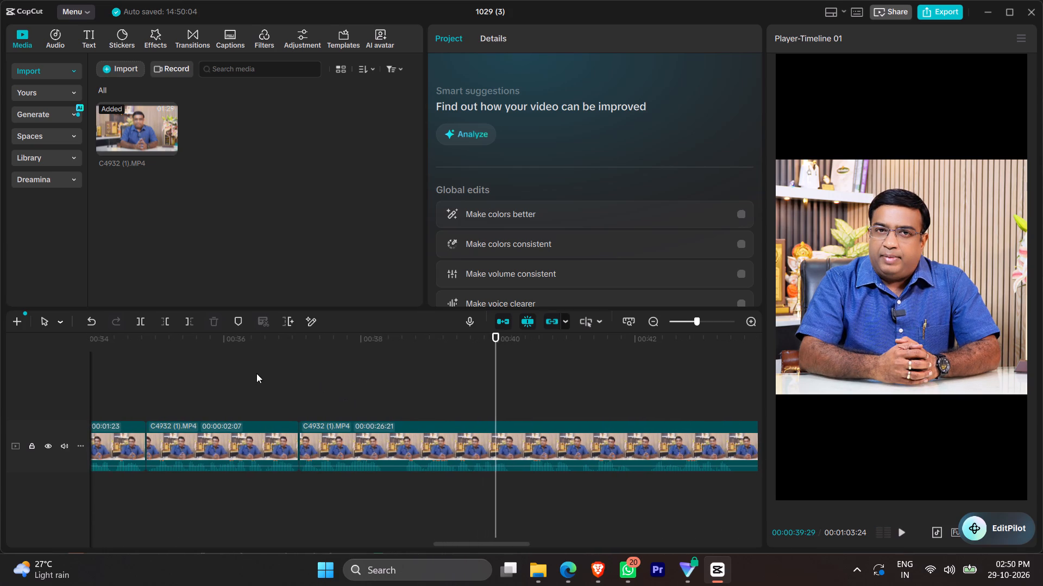
key("space")
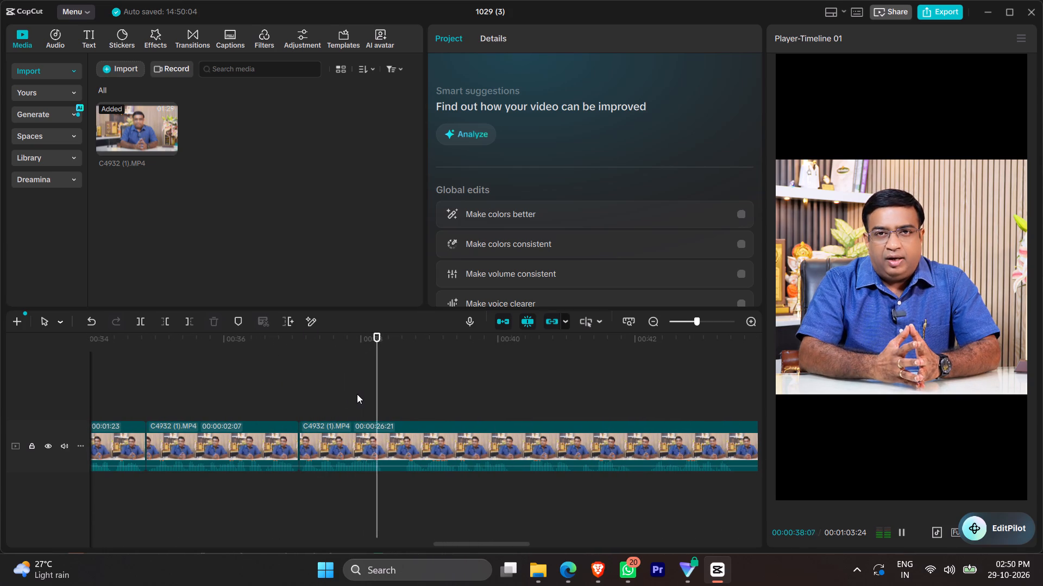
Split the clip twice, 5 frames apart, at about 00:00:38:12 and 00:00:38:17, and delete the short piece between the splits.
left_click(385, 378)
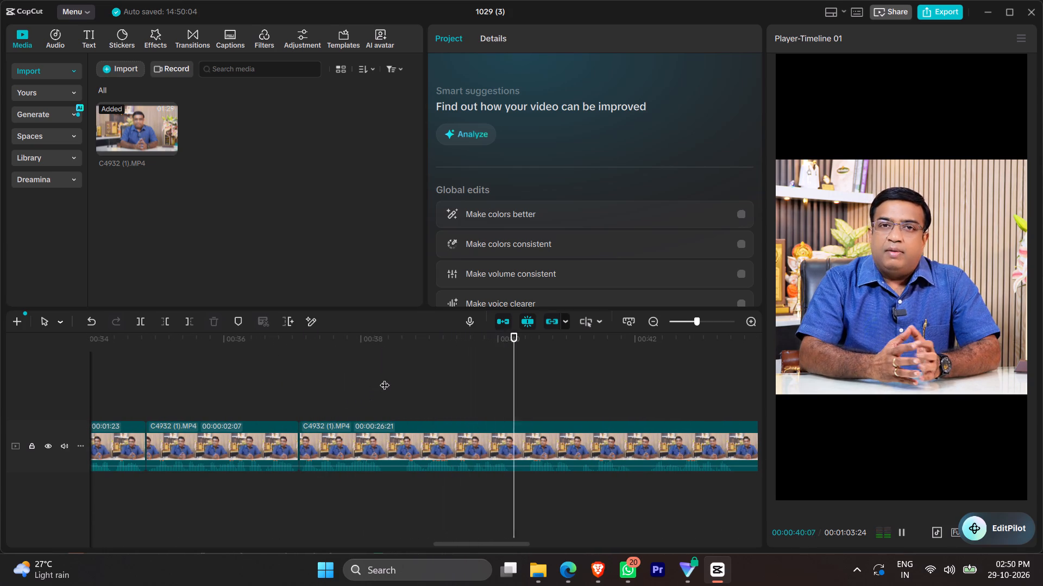
left_click_drag(385, 378, 387, 378)
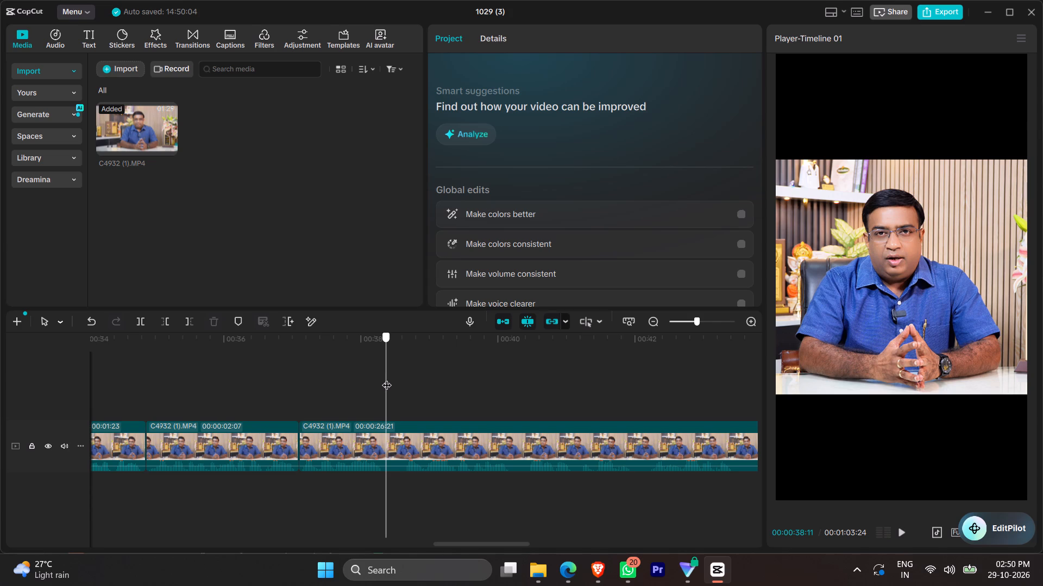
left_click_drag(387, 378, 395, 381)
key("q")
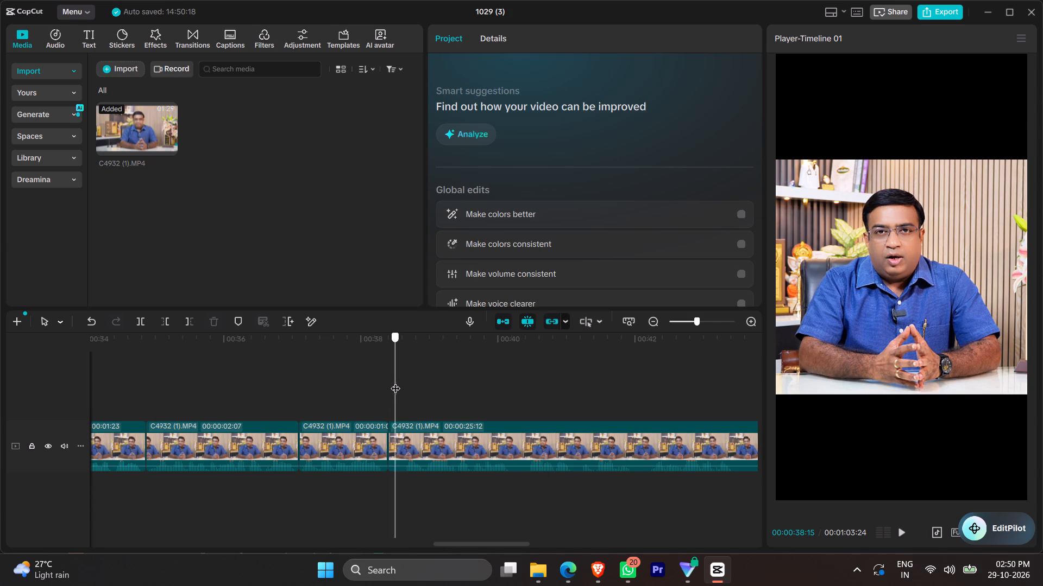
left_click_drag(395, 381, 394, 387)
key("q")
left_click(391, 429)
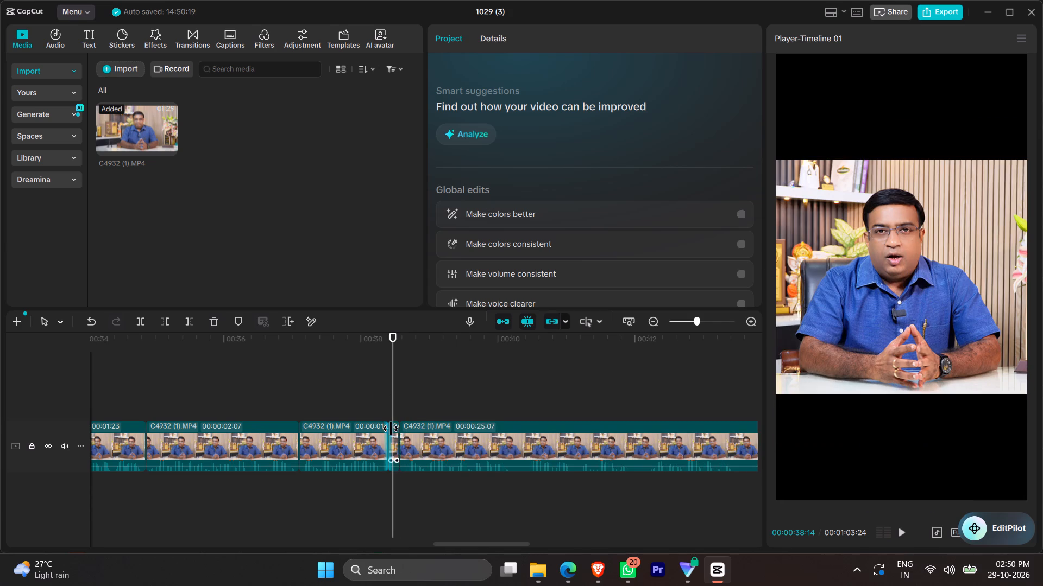
left_click(396, 429)
key("1")
Play from just before the 38-second cut to about 48 seconds, replaying from 00:00:39:13 and 00:00:42:13, to check for pauses.
left_click(358, 400)
key("space")
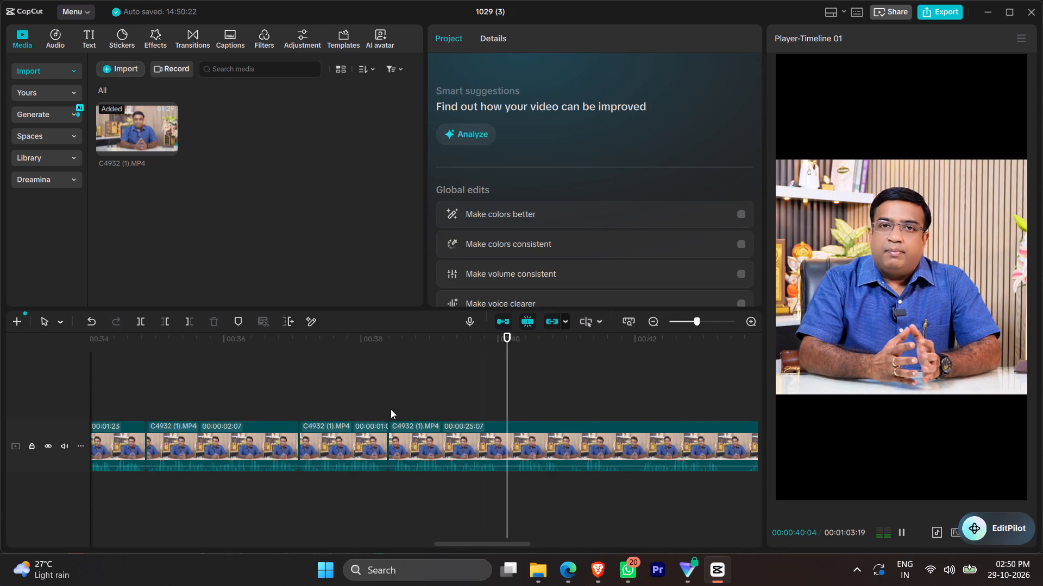
scroll(475, 416, "left", 1)
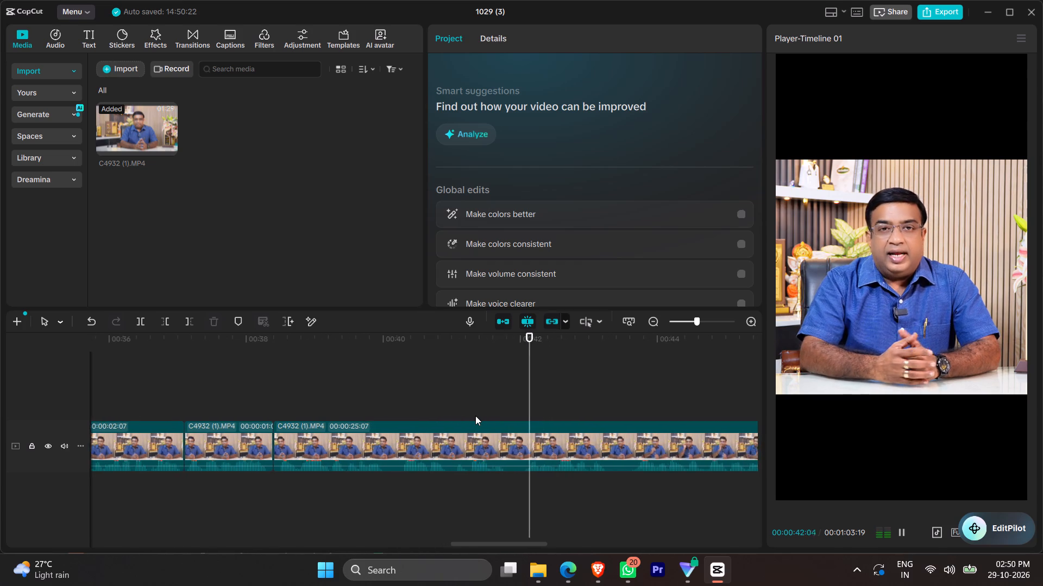
scroll(475, 416, "left", 1)
left_click(281, 373)
key("space")
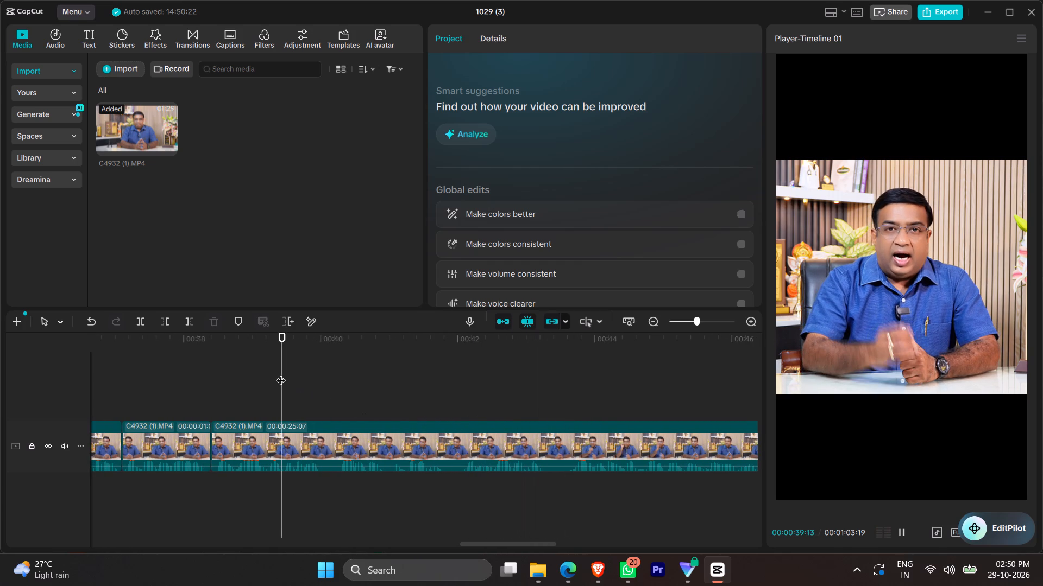
key("space")
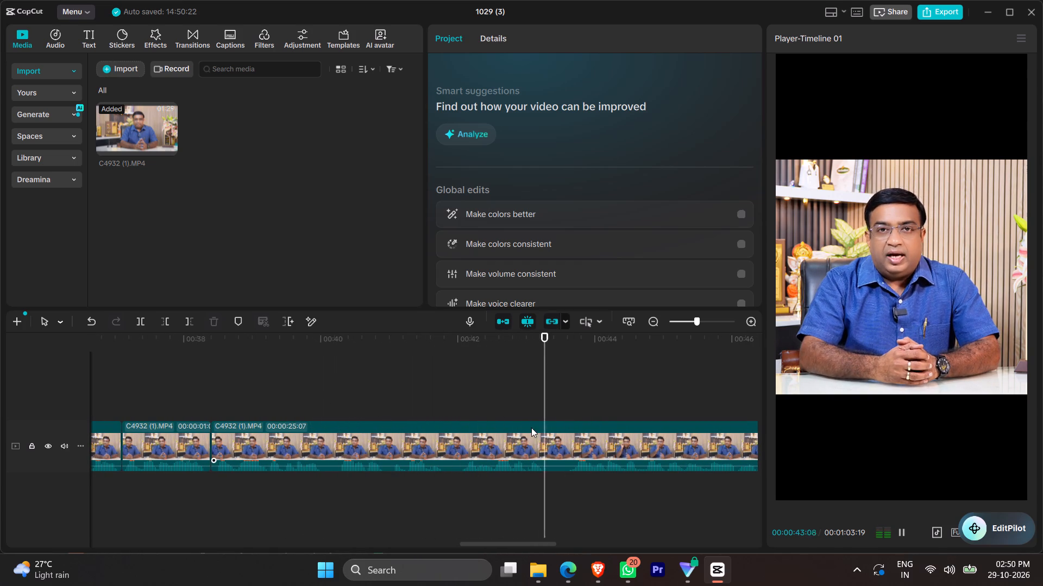
scroll(535, 428, "left", 1)
left_click(360, 390)
key("space")
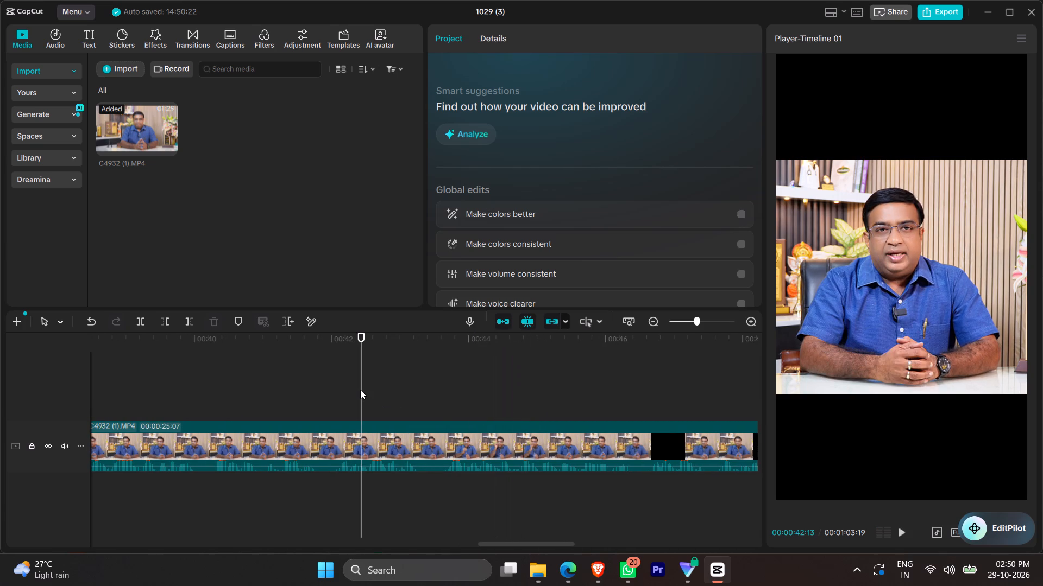
key("space")
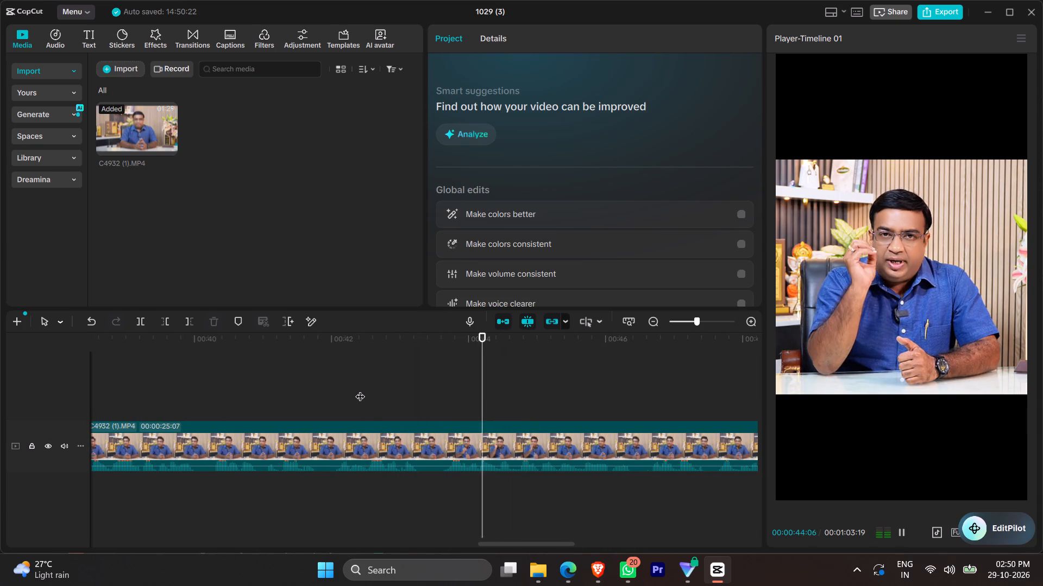
scroll(514, 425, "down", 11, "ctrl")
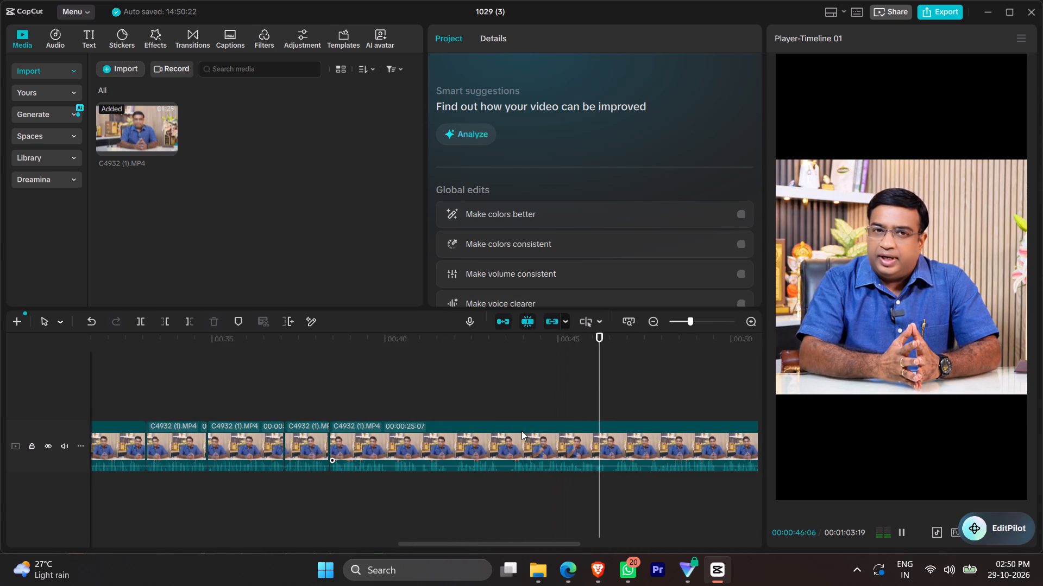
scroll(521, 431, "left", 1)
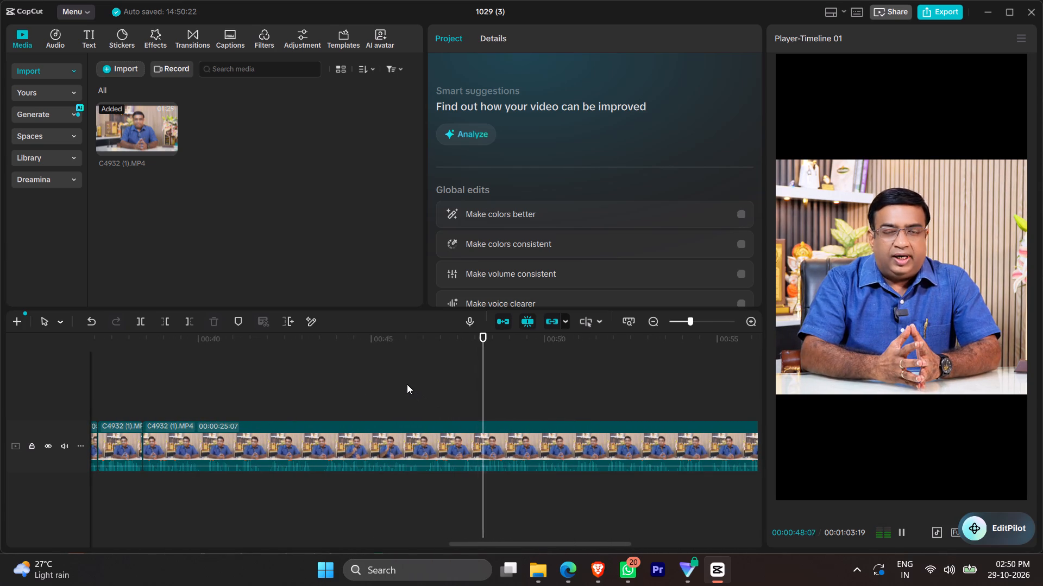
Replay from about 46 and 45 seconds, and play on to about 1 minute 2 seconds to review the rest of the last clip.
left_click(406, 384)
key("space")
key("space")
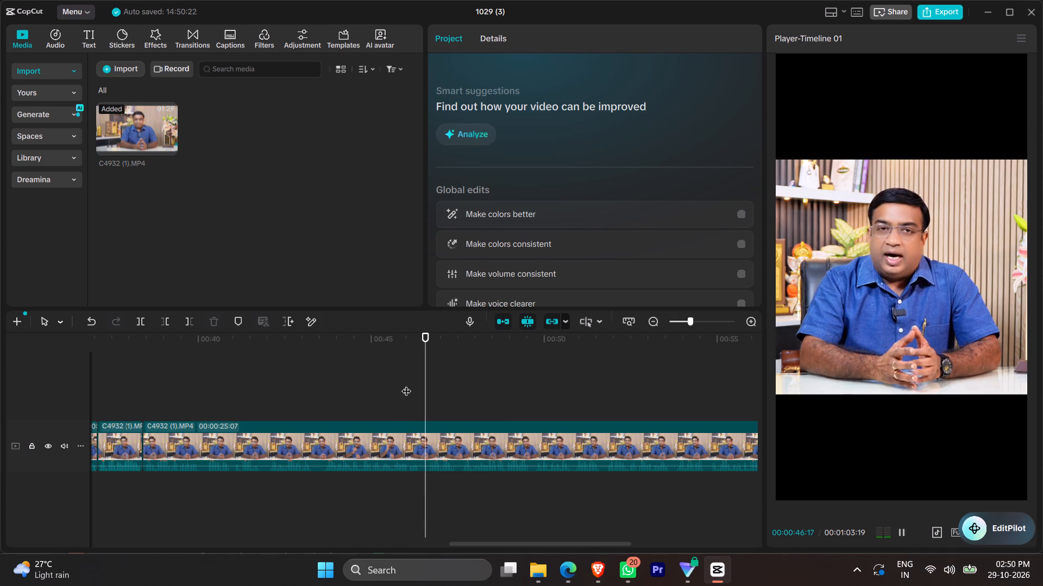
scroll(431, 390, "up", 12, "ctrl")
left_click(268, 370)
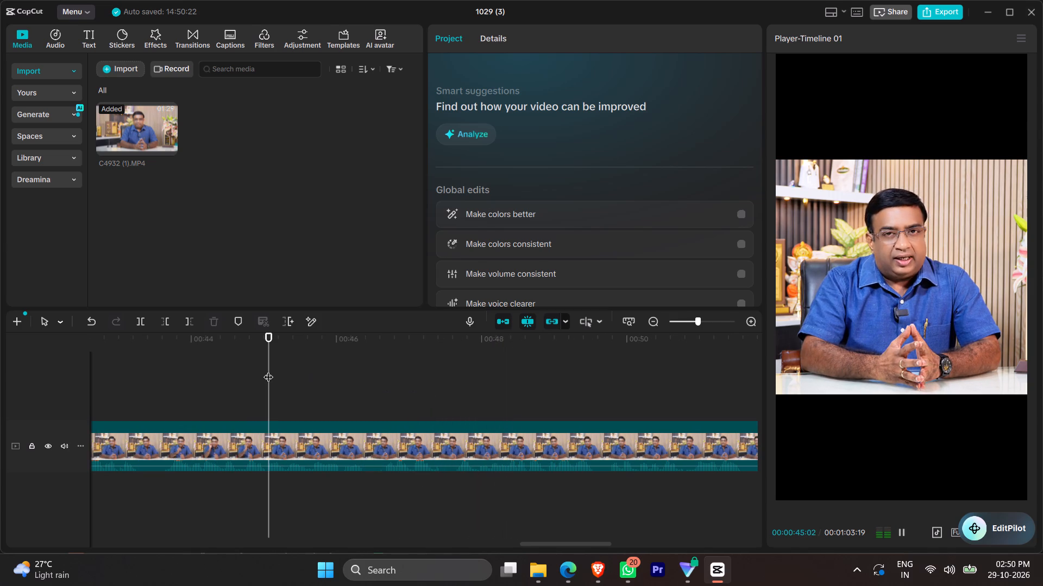
left_click(244, 370)
key("space")
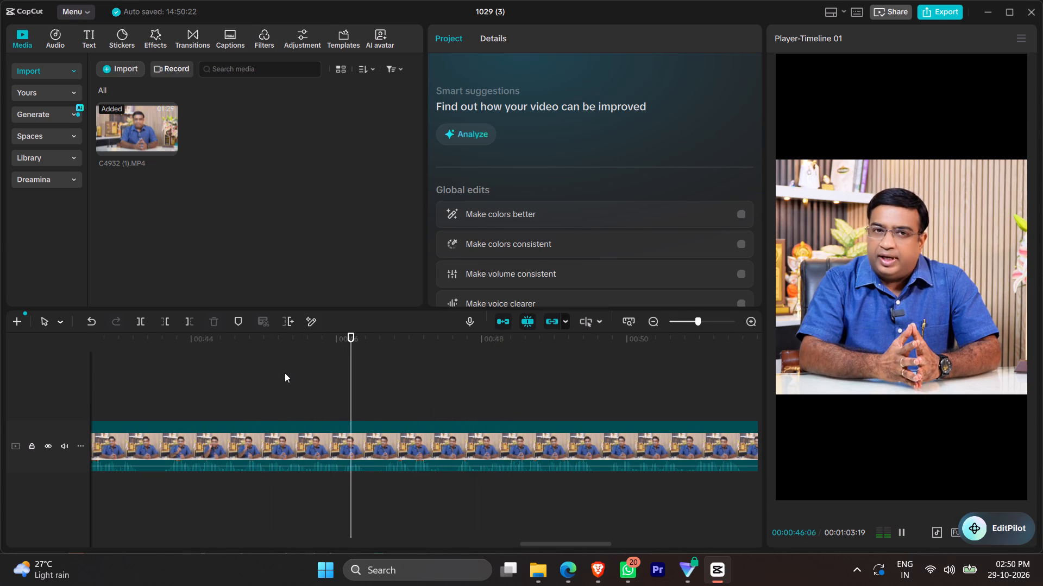
scroll(459, 426, "down", 6, "ctrl")
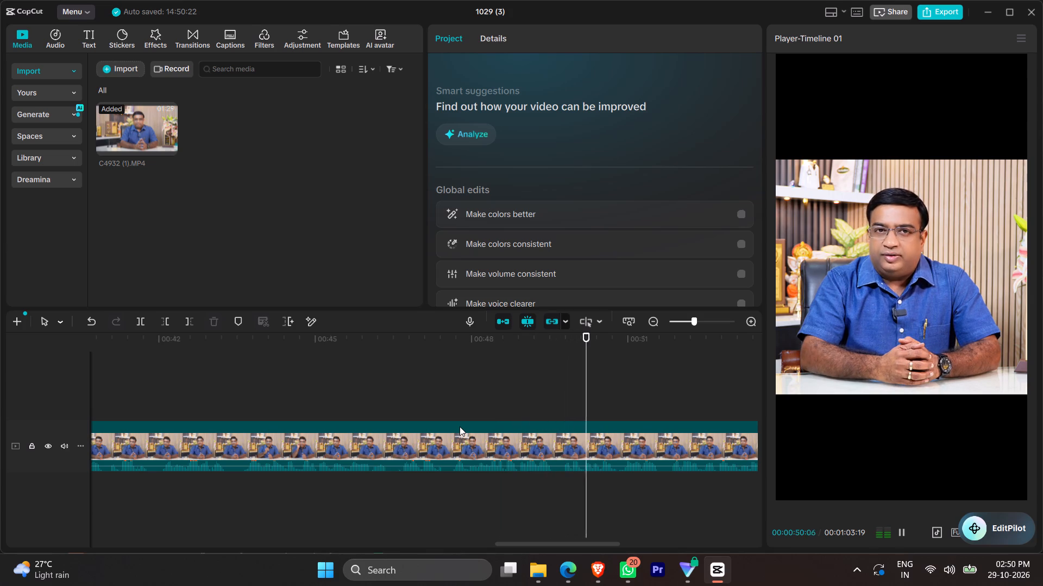
scroll(536, 436, "down", 4)
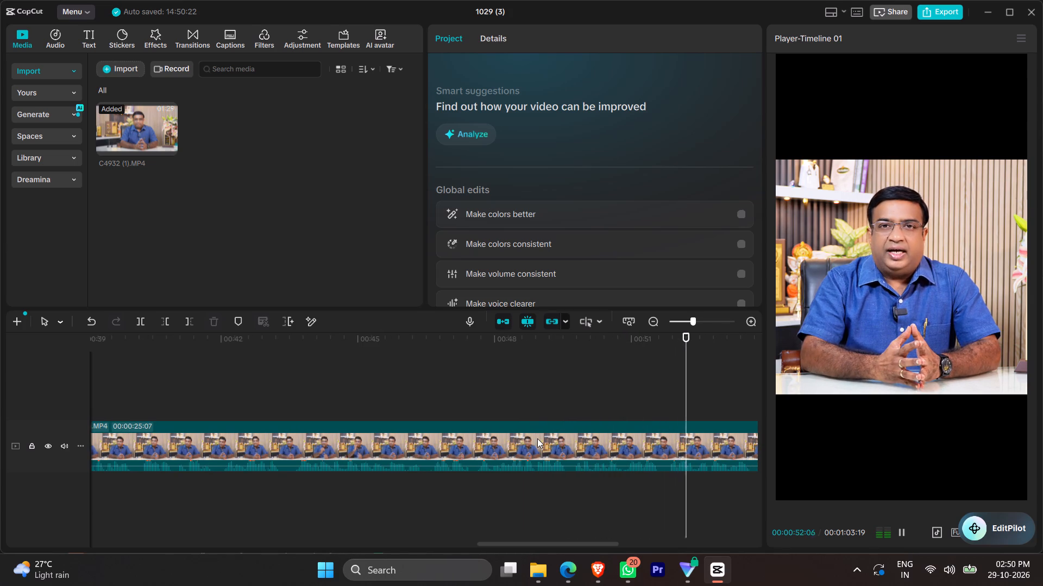
scroll(537, 438, "left", 3)
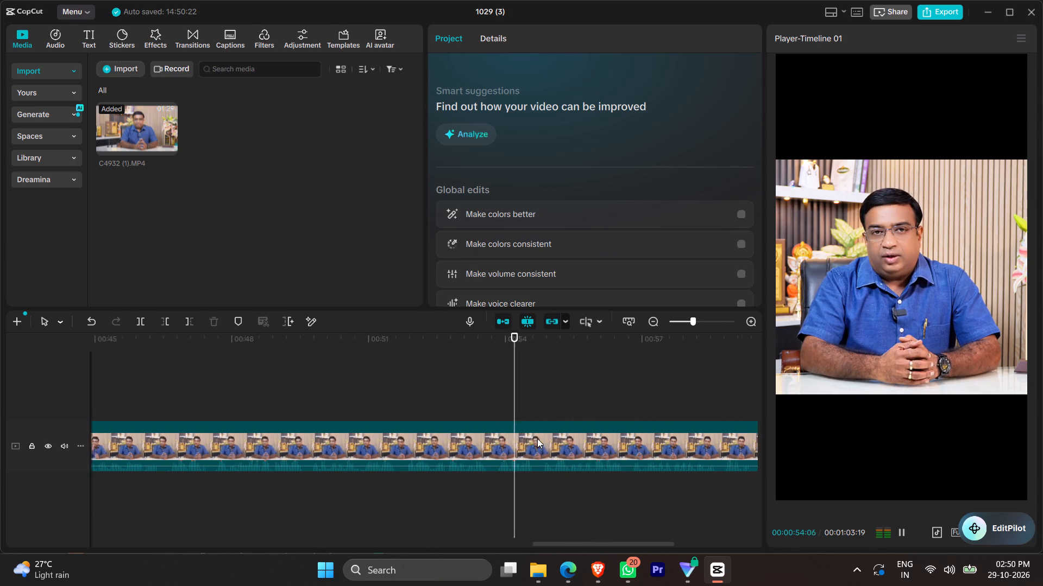
scroll(537, 438, "left", 1)
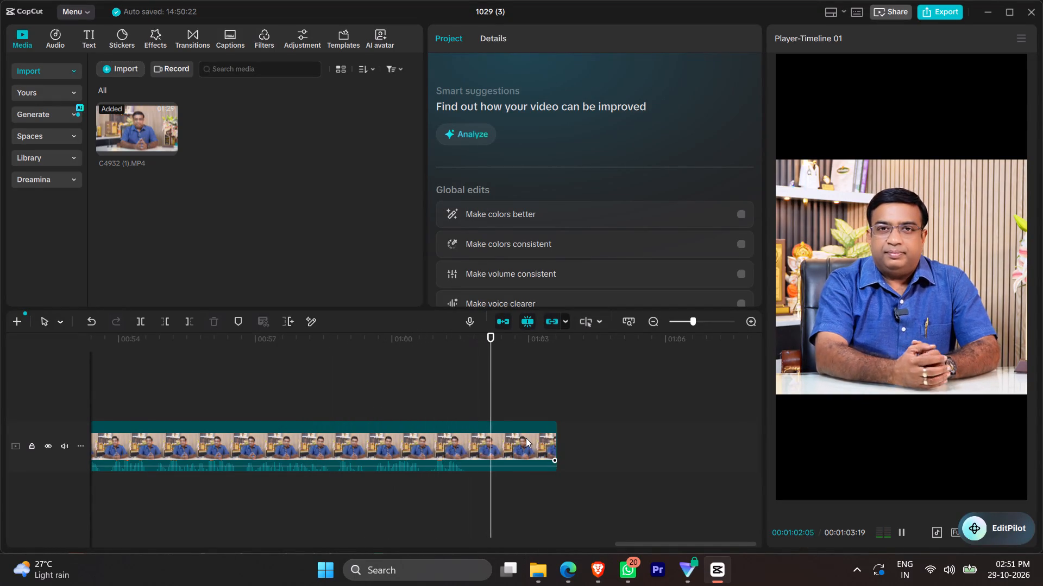
Replay the closing section from about 58 seconds, and again from 00:00:55:18, to check the speech.
left_click(367, 366)
left_click(327, 367)
key("space")
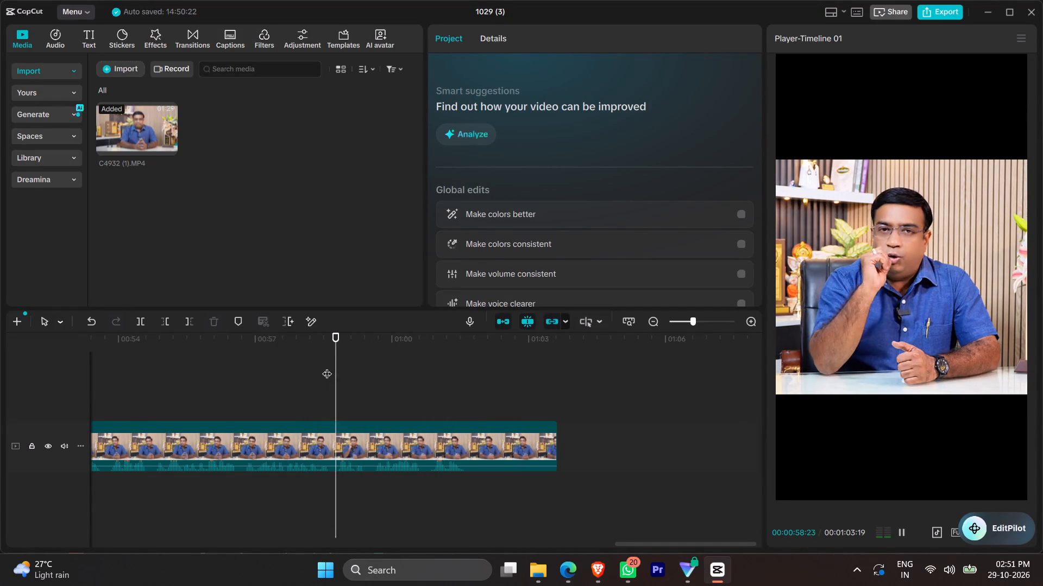
left_click(192, 374)
key("space")
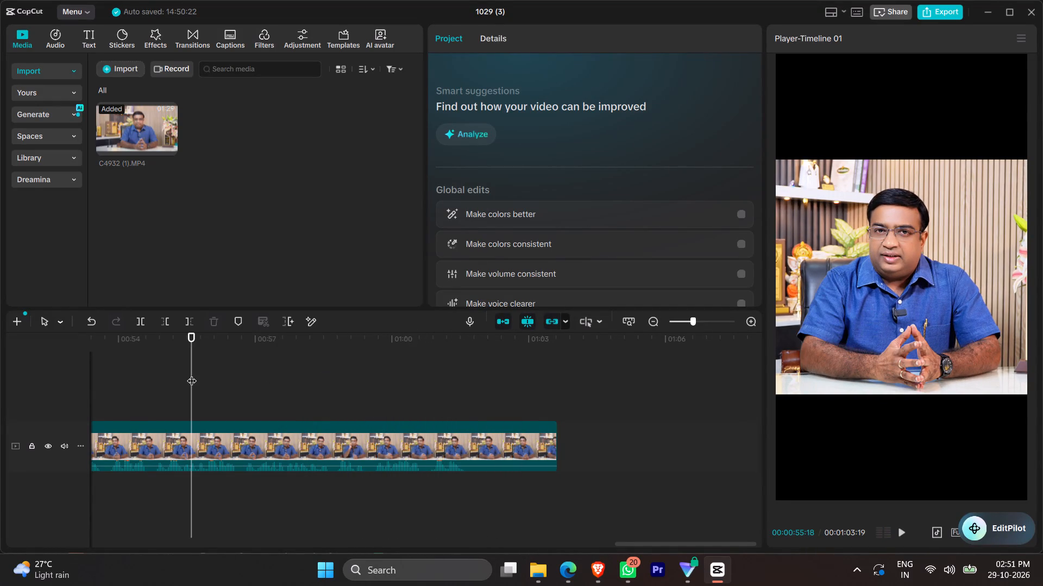
key("space")
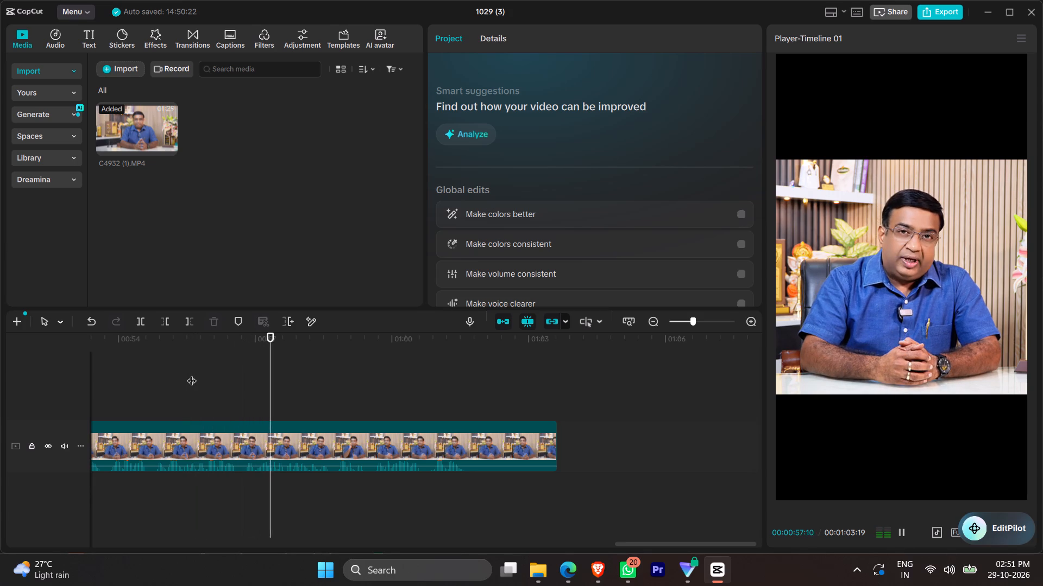
Play the ending from 00:00:53:16 to where the speech finishes, and trim the last clip's end to 00:01:01:20.
left_click(192, 374)
left_click(98, 378)
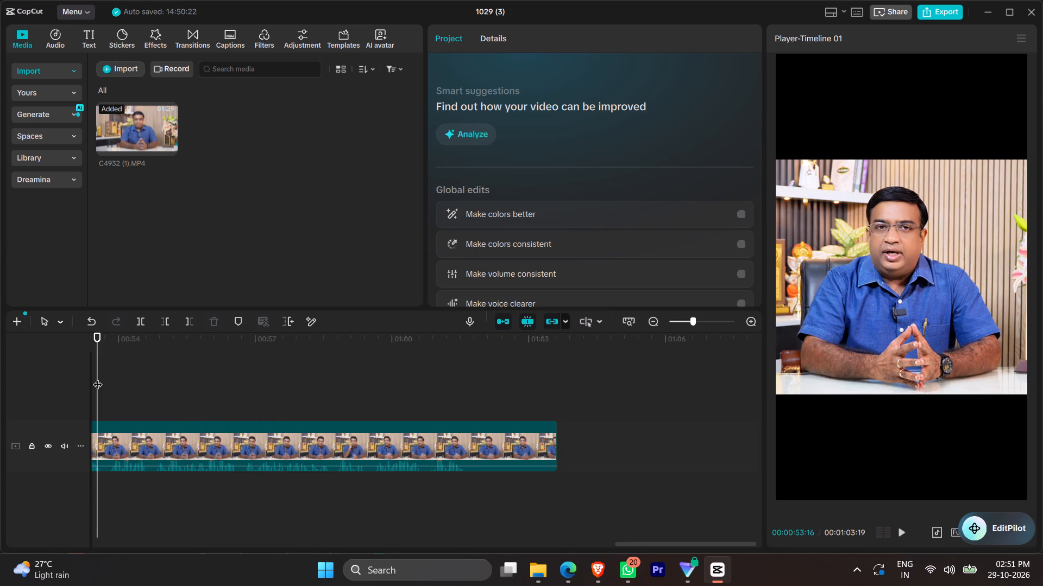
key("space")
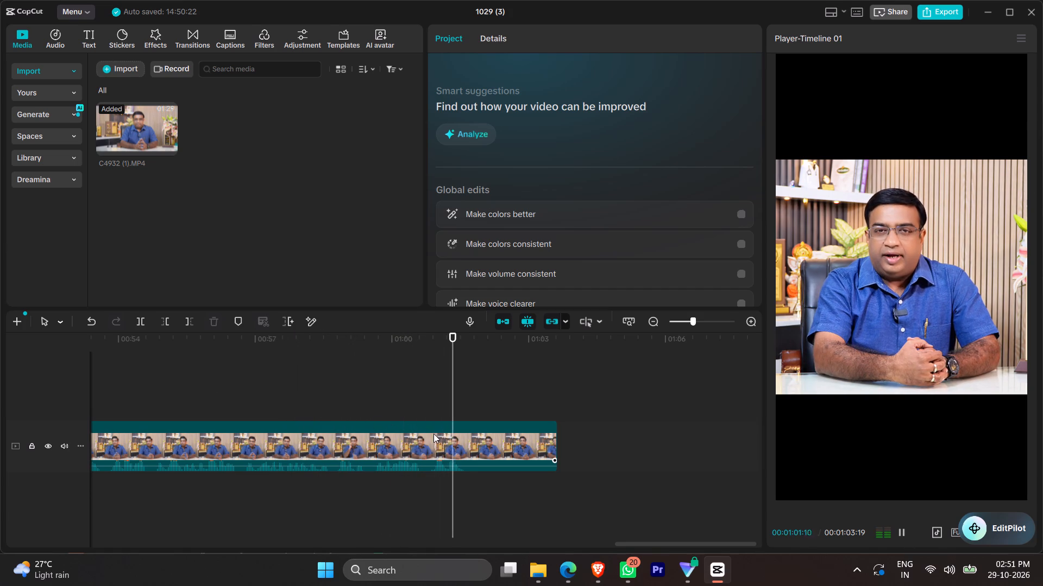
key("space")
left_click(536, 432)
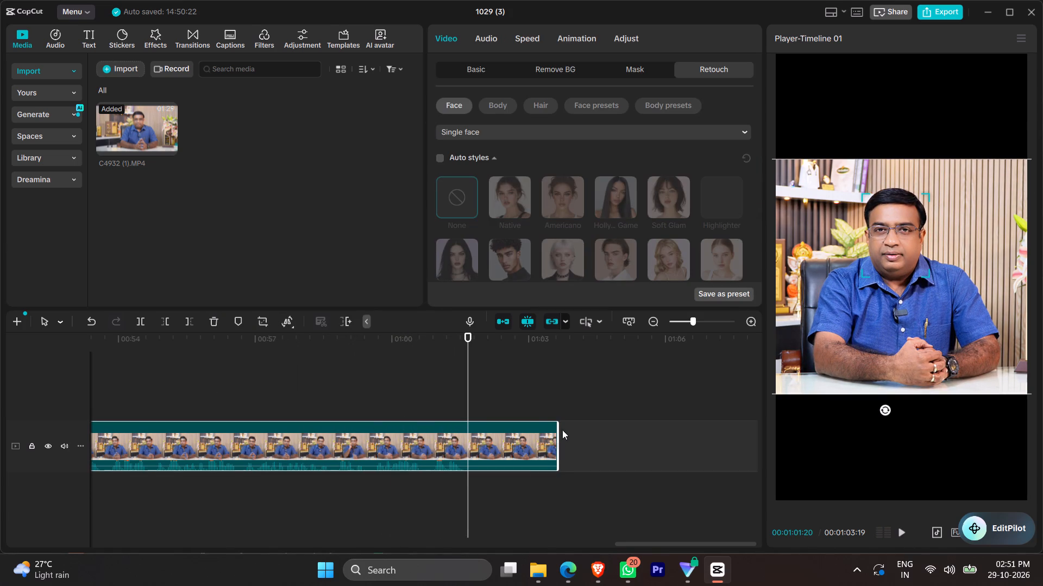
left_click_drag(558, 428, 464, 422)
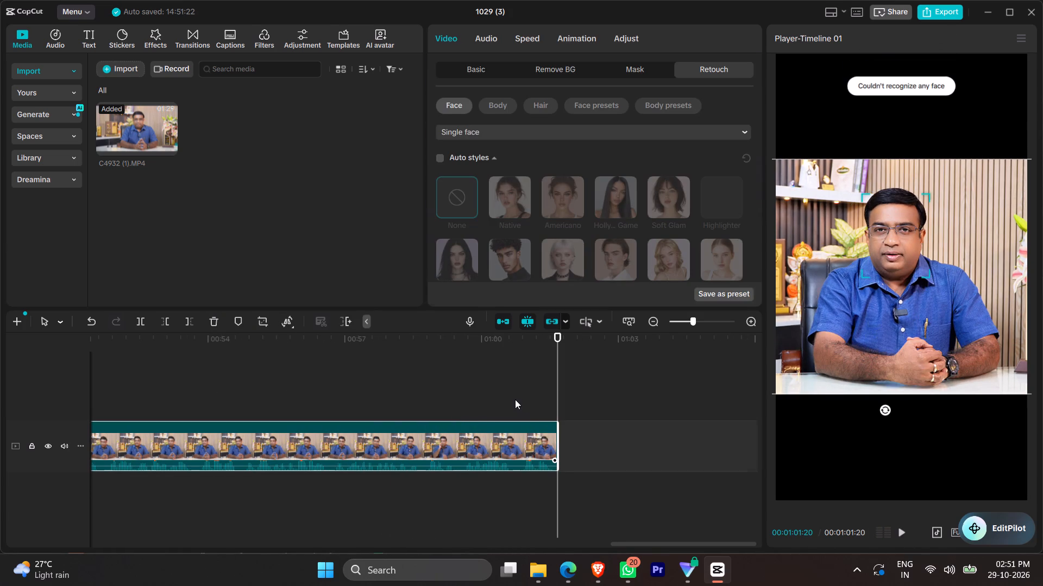
Replay the ending from about 53 seconds and extend the last clip's end by 3 frames, to 00:01:01:23.
left_click(515, 399)
key("space")
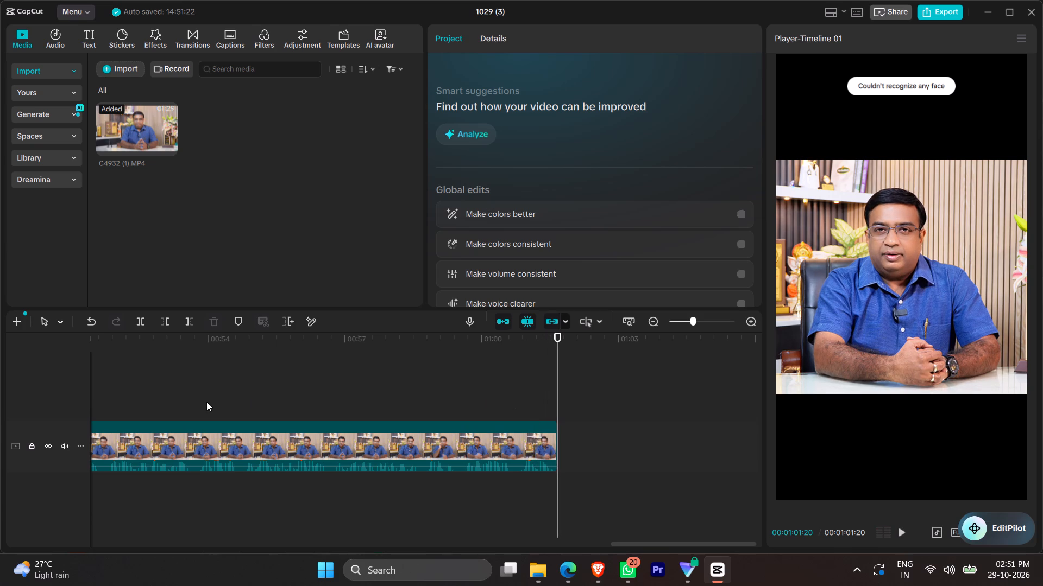
left_click(150, 397)
key("space")
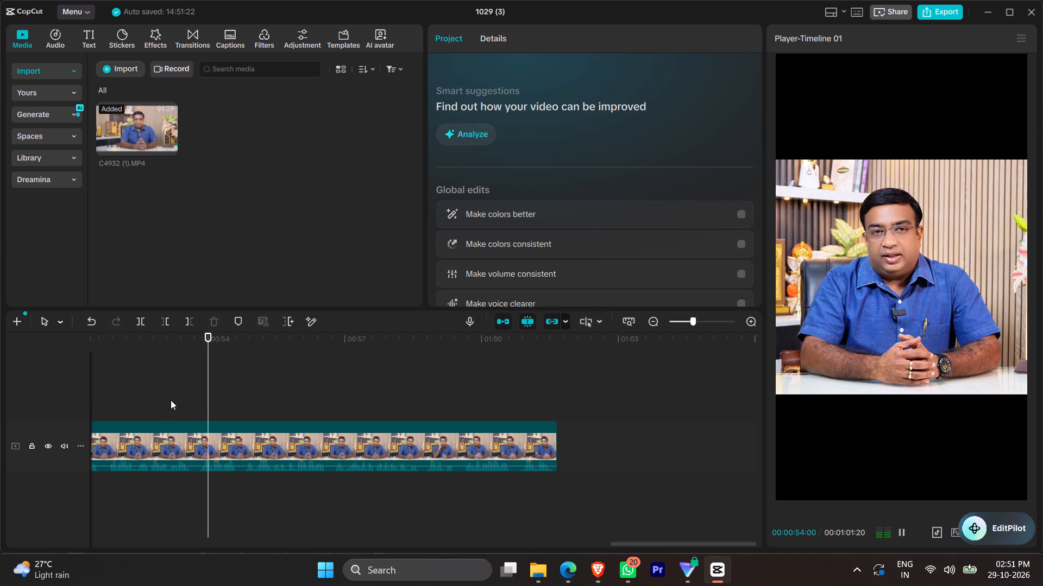
left_click(479, 425)
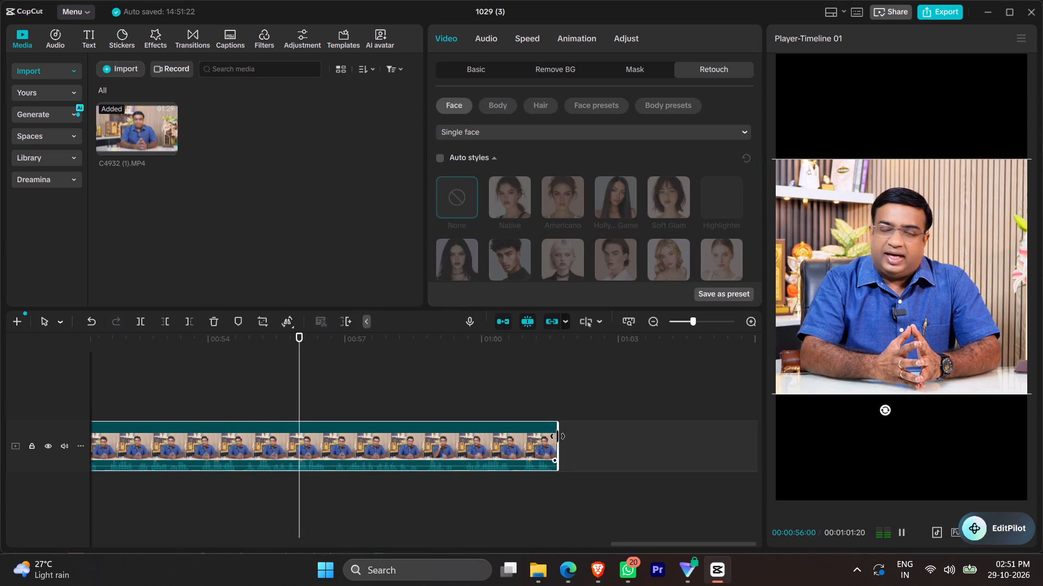
left_click(557, 436)
key("space")
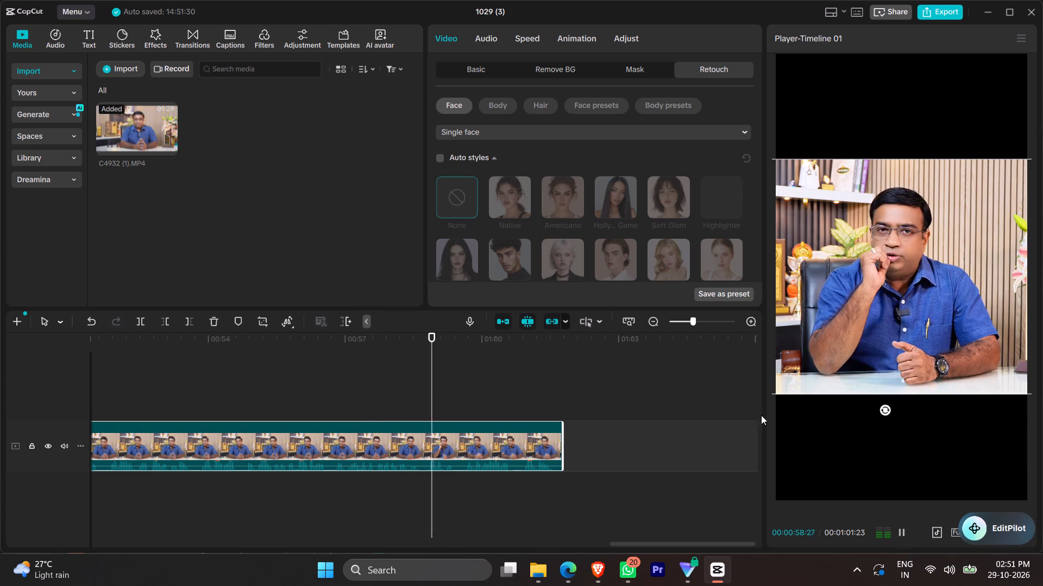
Move the floating EditPilot button off the player controls.
left_click_drag(1021, 523, 404, 0)
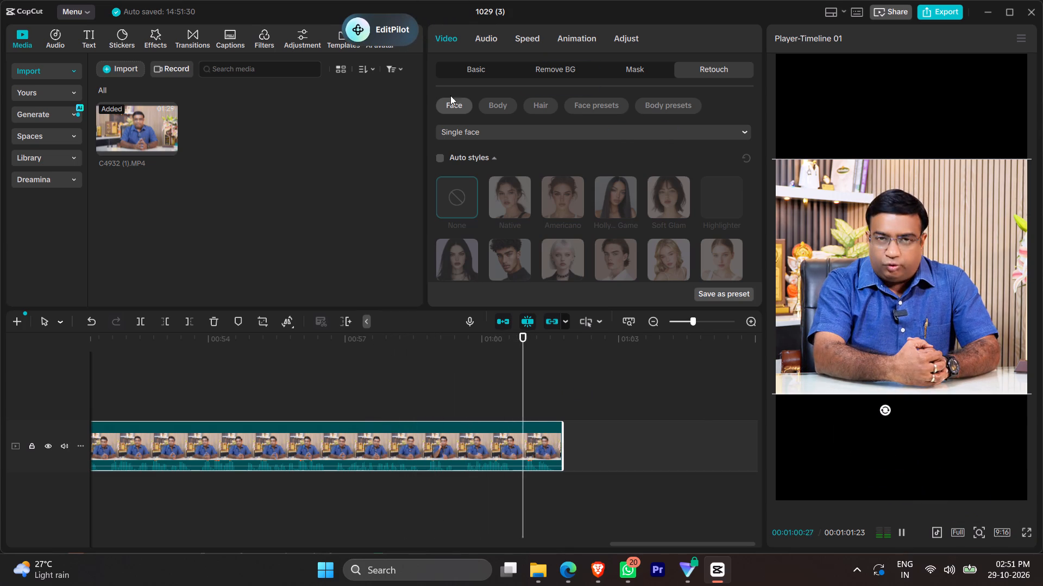
Deselect the last clip and play the edit from the beginning to about 20 seconds to review the cuts.
left_click(595, 396)
key("0")
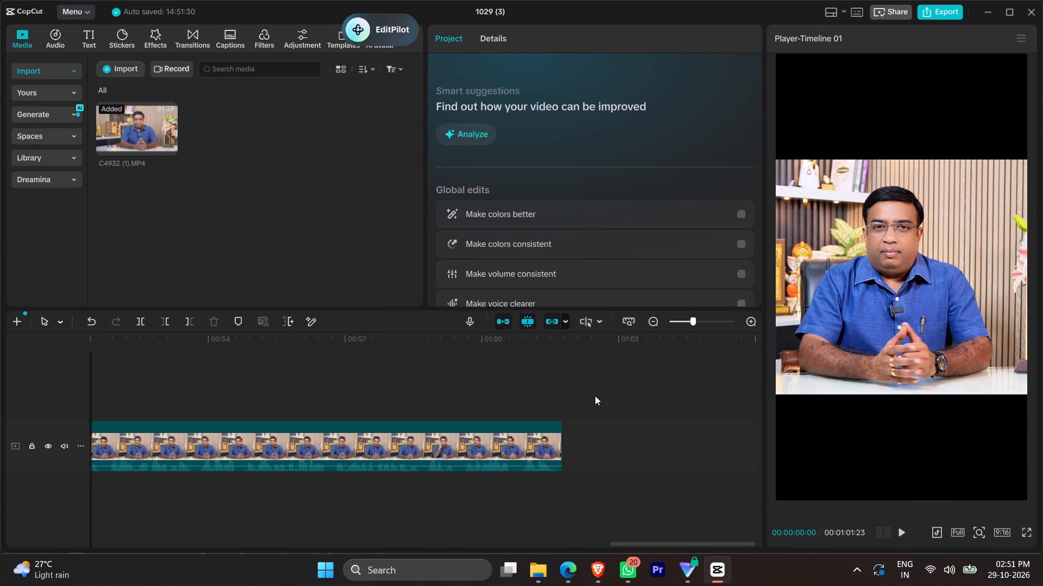
scroll(460, 425, "down", 20, "ctrl")
scroll(460, 425, "down", 1, "ctrl")
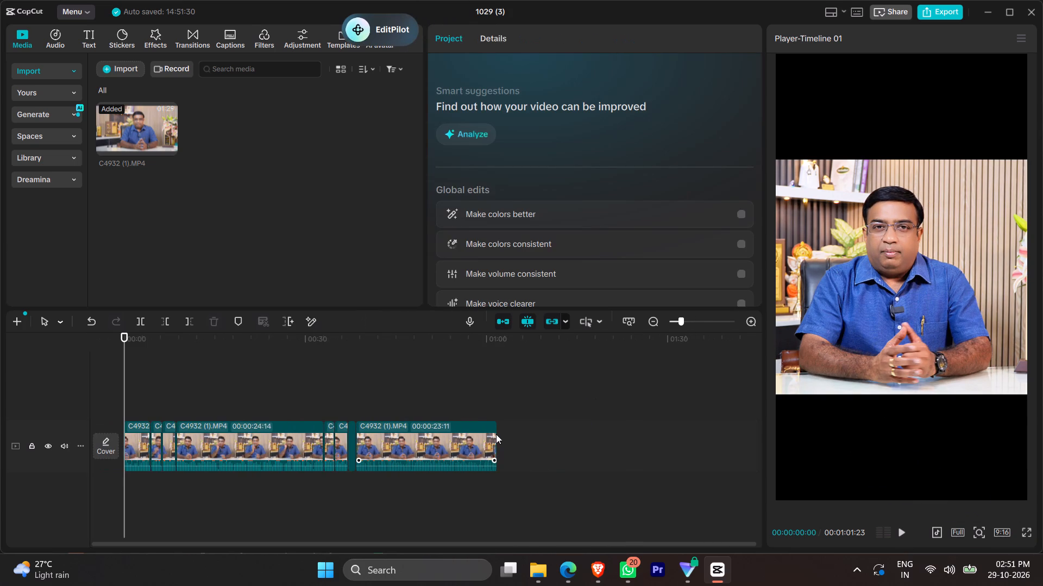
scroll(496, 434, "up", 6, "ctrl")
scroll(496, 434, "down", 3, "ctrl")
scroll(496, 434, "up", 2, "ctrl")
scroll(496, 434, "down", 1, "ctrl")
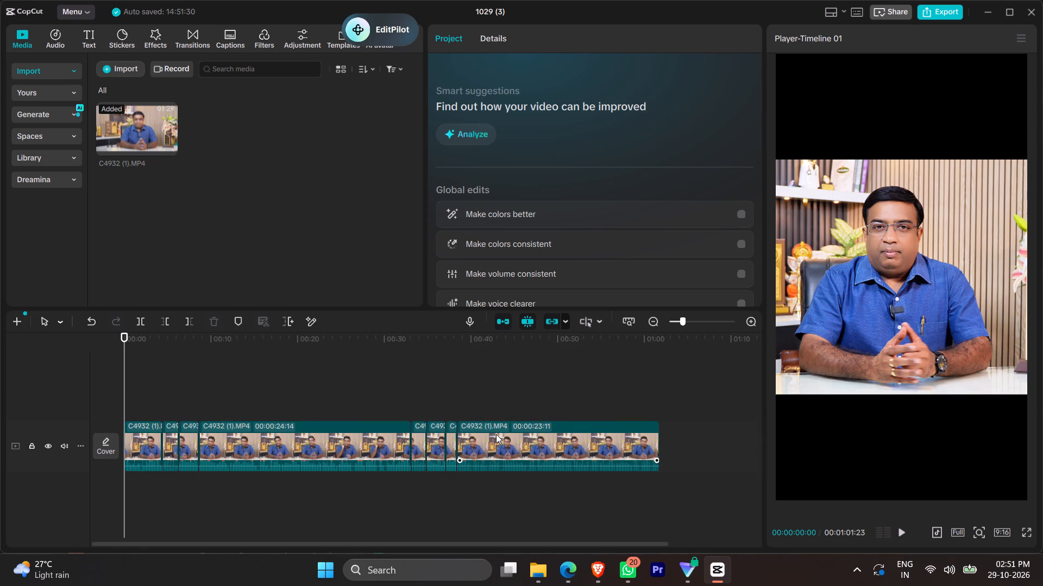
scroll(496, 434, "up", 1, "ctrl")
scroll(496, 434, "down", 1, "ctrl")
key("space")
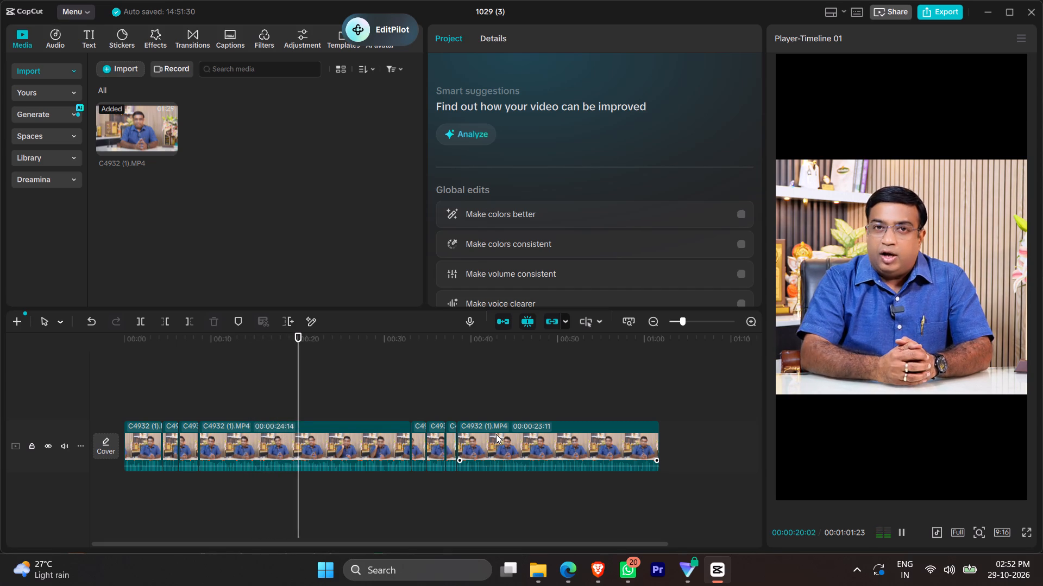
Return to the start of the timeline and replay the edit from 00:00:00:00 to check it again.
key("0")
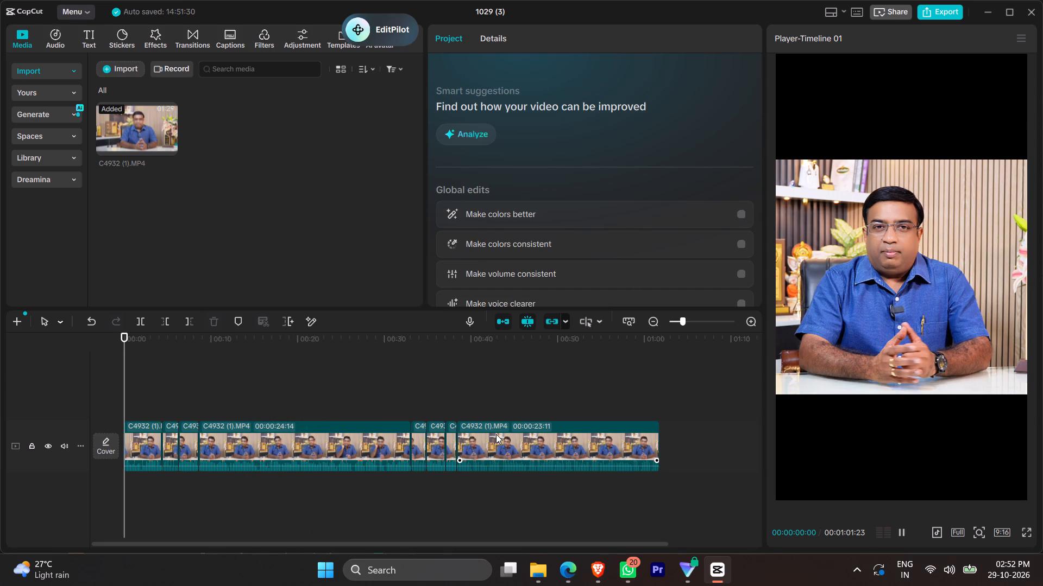
key("space")
key("space")
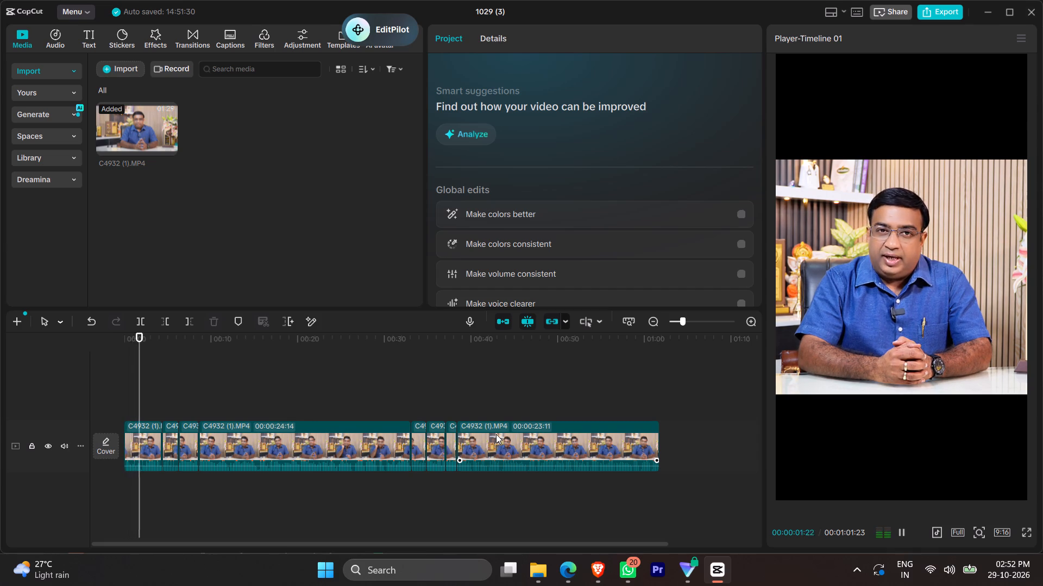